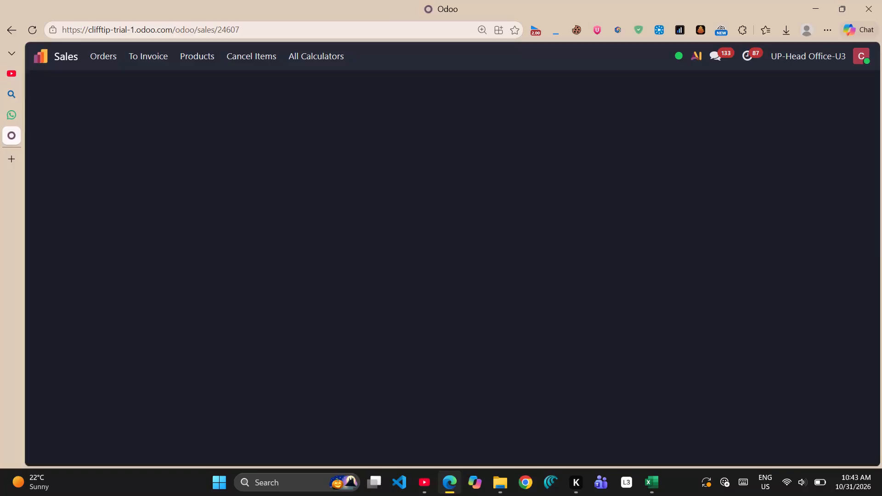
Return to the Odoo home screen and open the Sales app with its Quotations list.
left_click(53, 56)
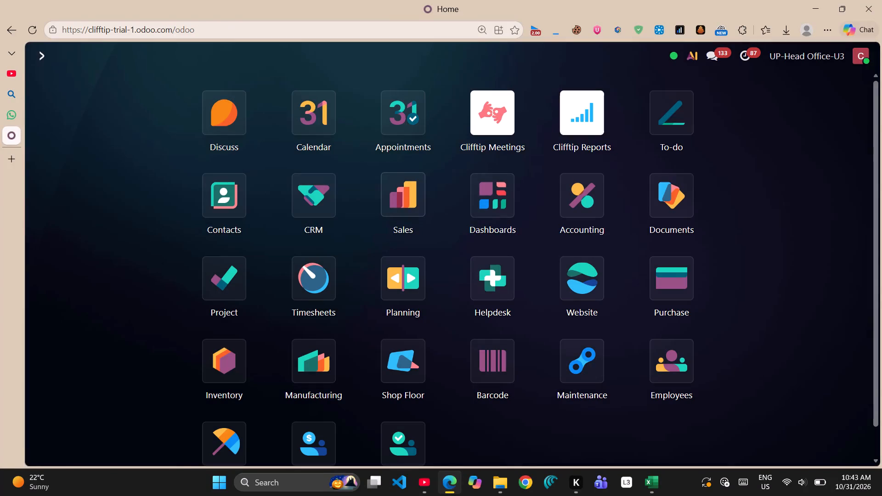
left_click(419, 203)
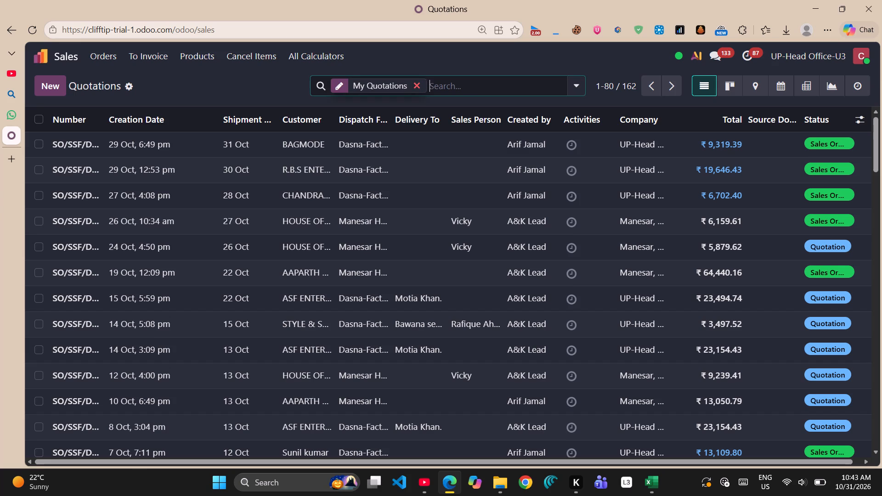
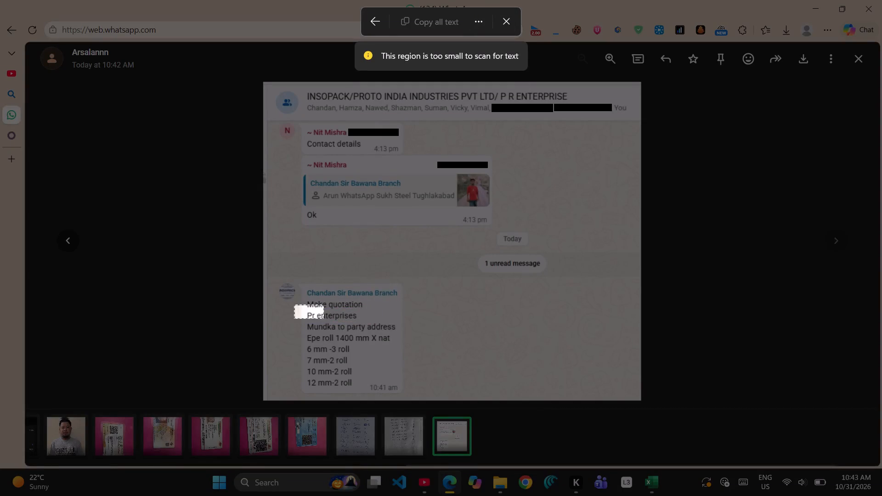
Scan the top lines of the quotation request message for text and select the customer name "Pr enterprises" in it.
left_click_drag(326, 319, 402, 322)
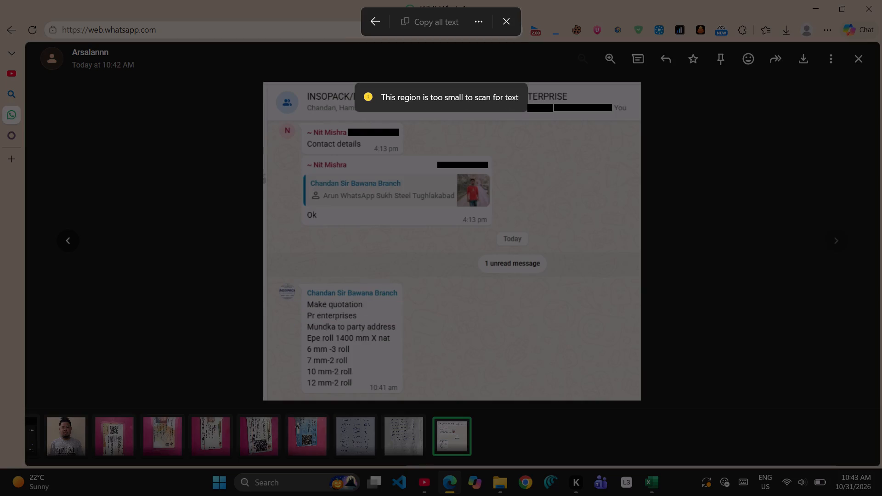
left_click_drag(297, 286, 389, 323)
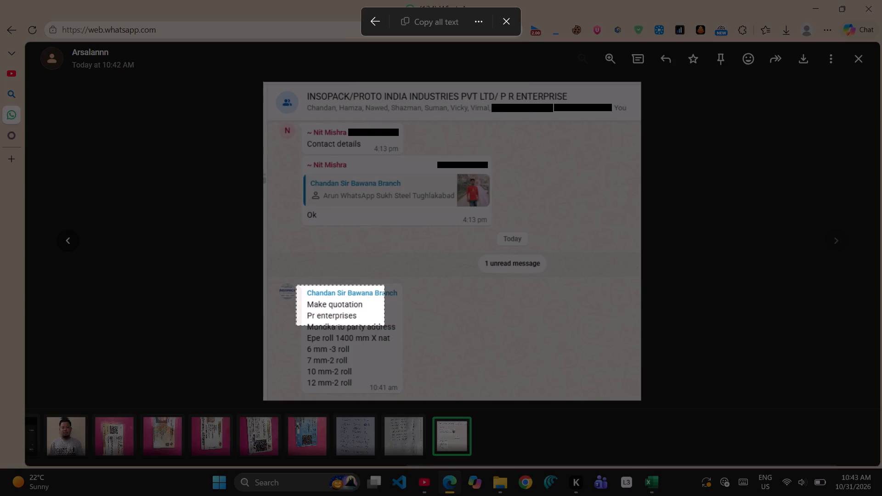
left_click_drag(389, 323, 404, 319)
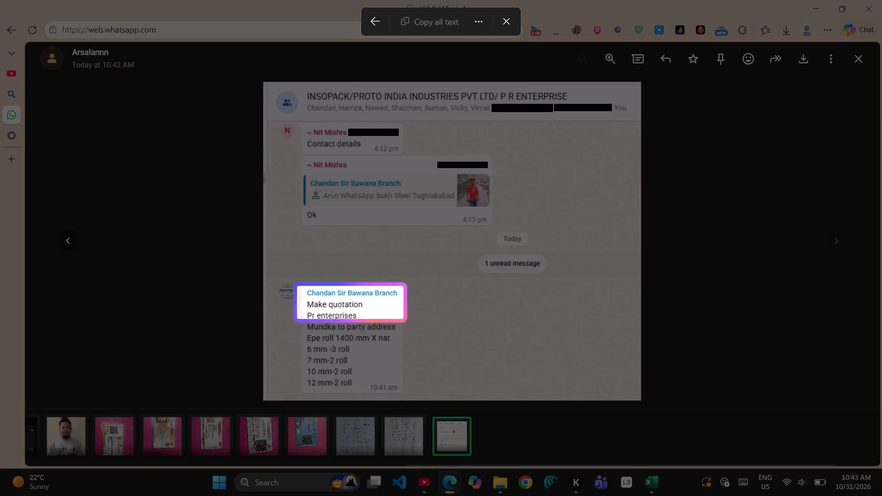
left_click(323, 312)
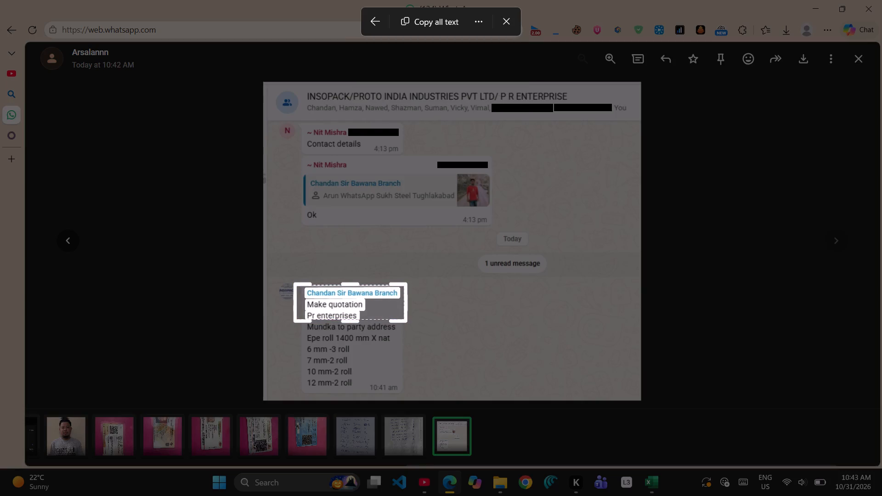
left_click(323, 312)
left_click(329, 317)
left_click_drag(306, 314, 359, 316)
left_click_drag(357, 316, 303, 314)
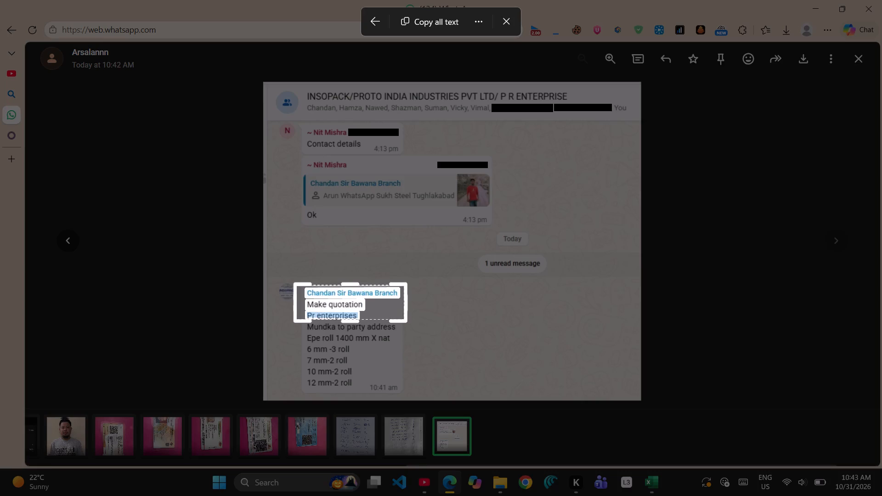
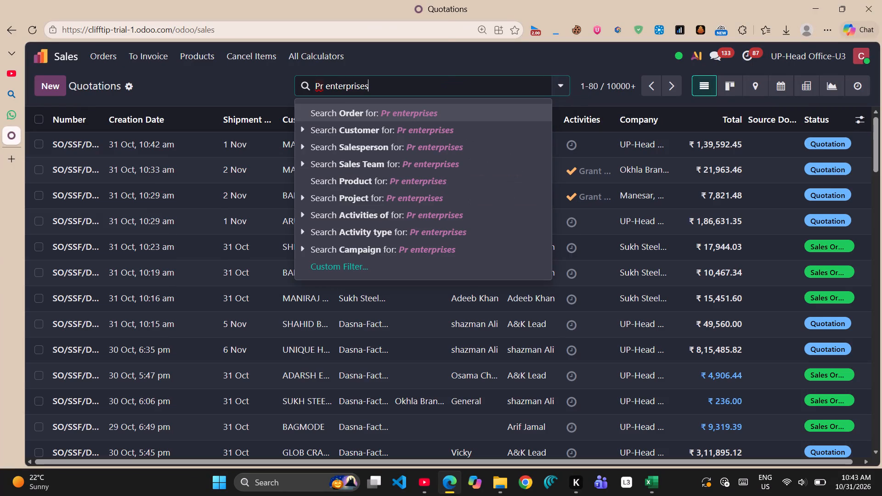
Search the quotations by order for "Pr enterprises" and clear the search filter.
key("Return")
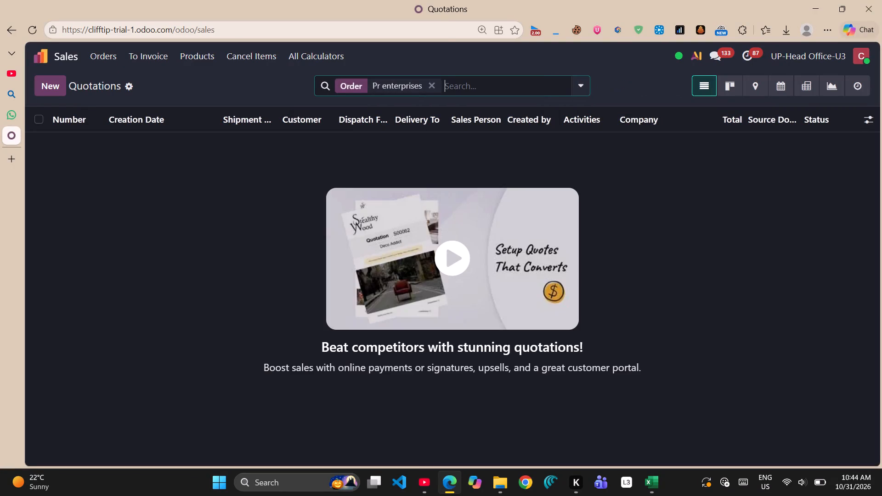
left_click(428, 81)
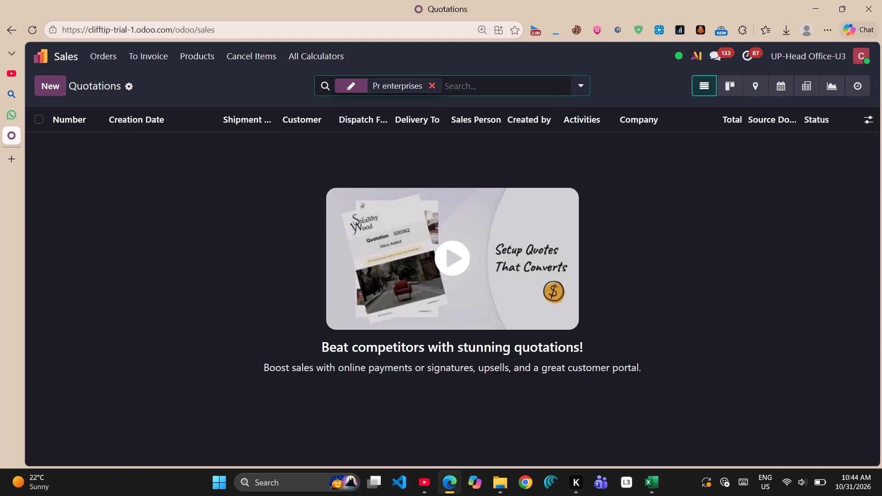
Create a new sales quotation and open its Customer field for entry.
left_click(52, 86)
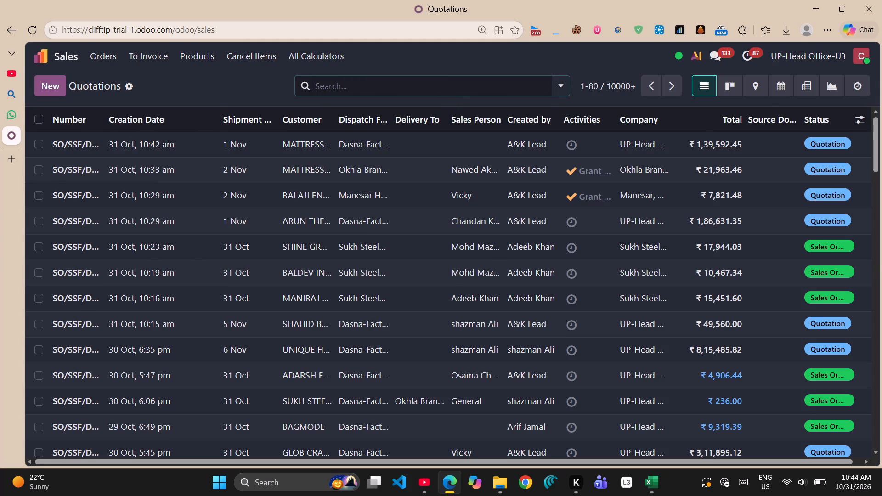
left_click(164, 189)
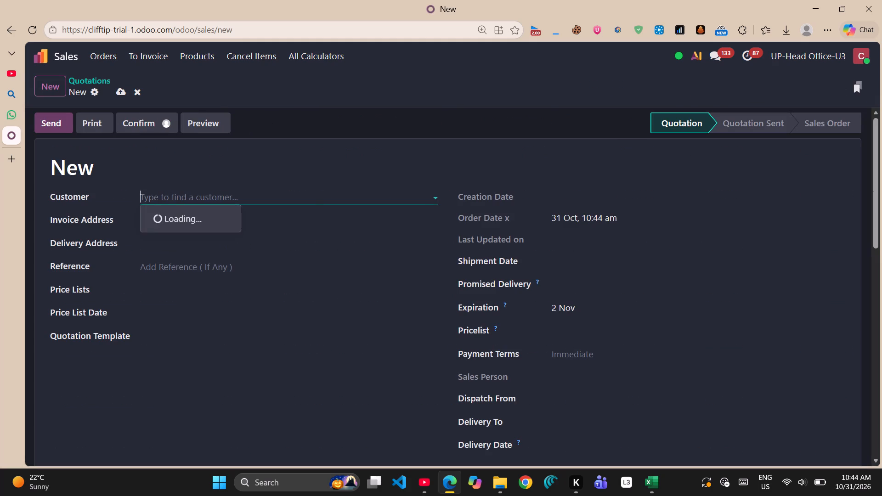
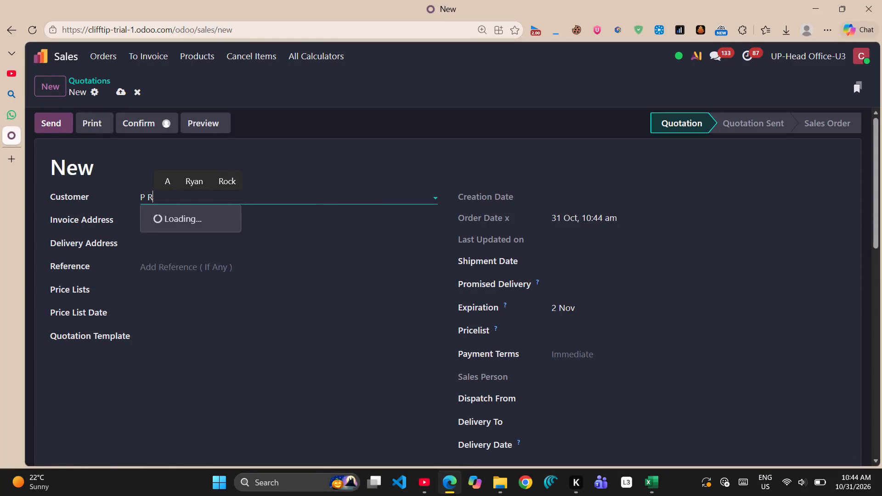
Set the new quotation's customer to P R ENTERPRISES.
key("Return")
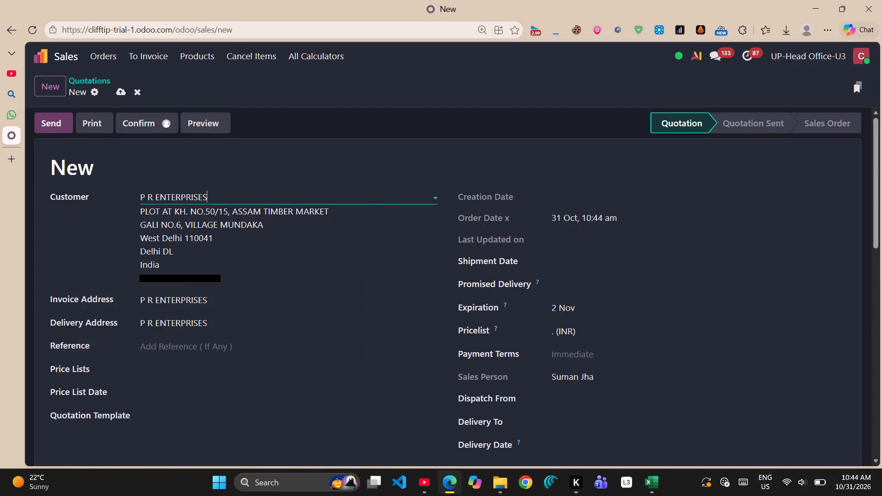
Enter "suman ji" as the quotation's reference.
left_click(168, 351)
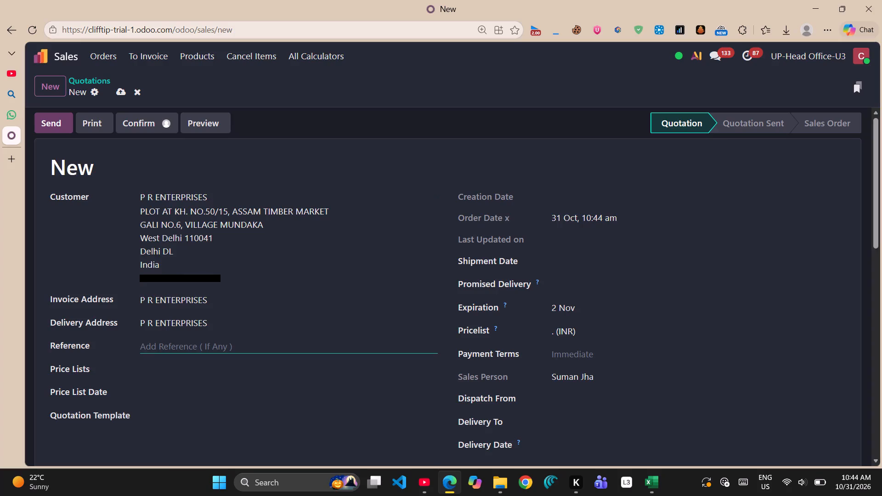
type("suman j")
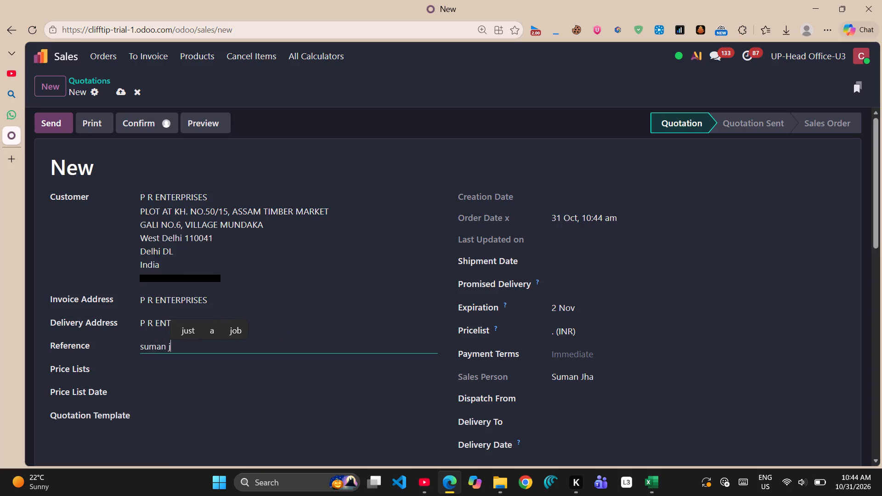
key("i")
Duplicate the quotation's browser tab and show the Sales quotations list there without the My Quotations filter.
left_click(172, 365)
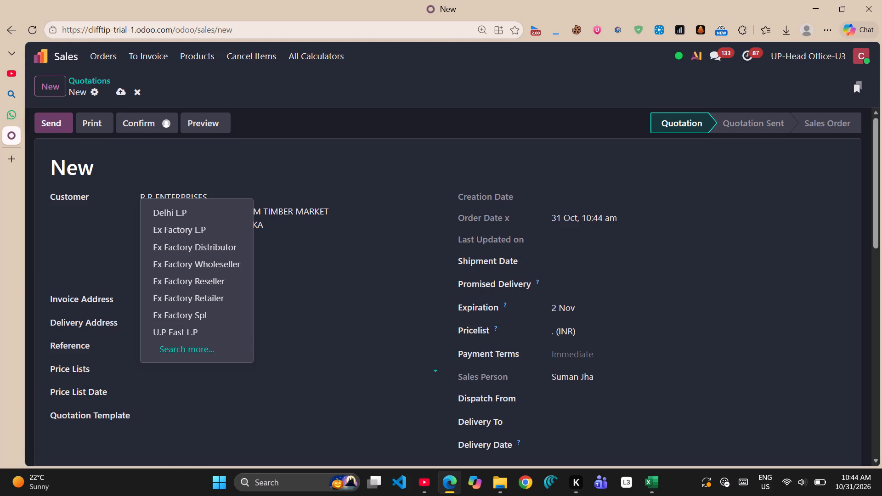
right_click(19, 137)
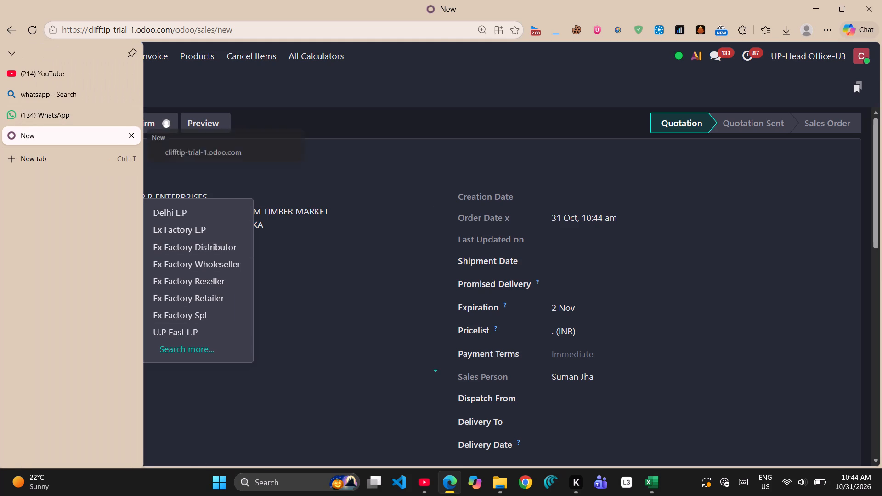
scroll(19, 138, "up", 1)
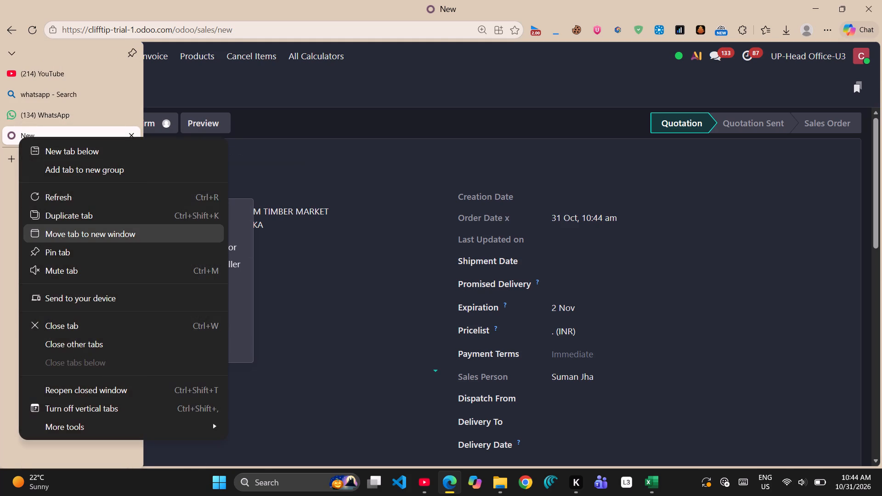
left_click(88, 218)
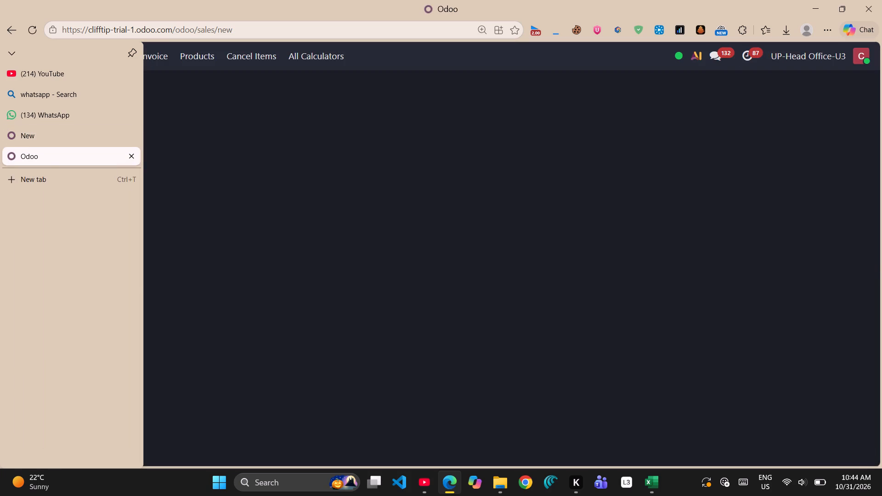
left_click(66, 54)
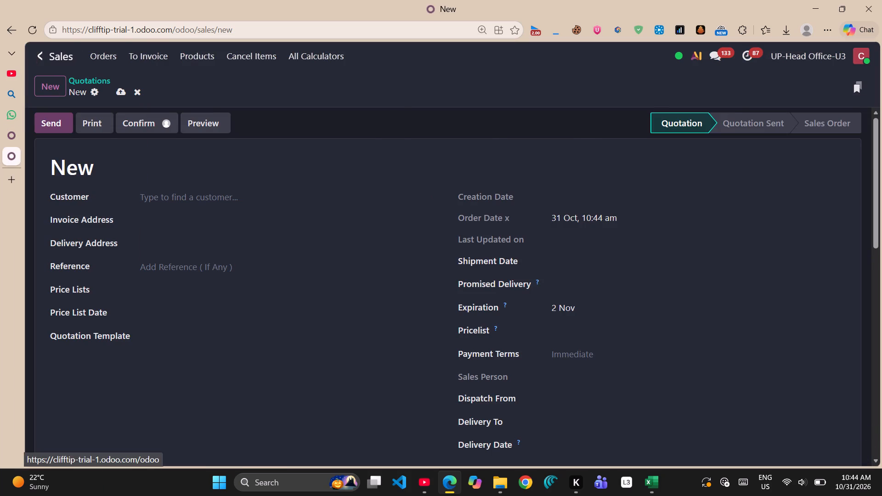
left_click(398, 224)
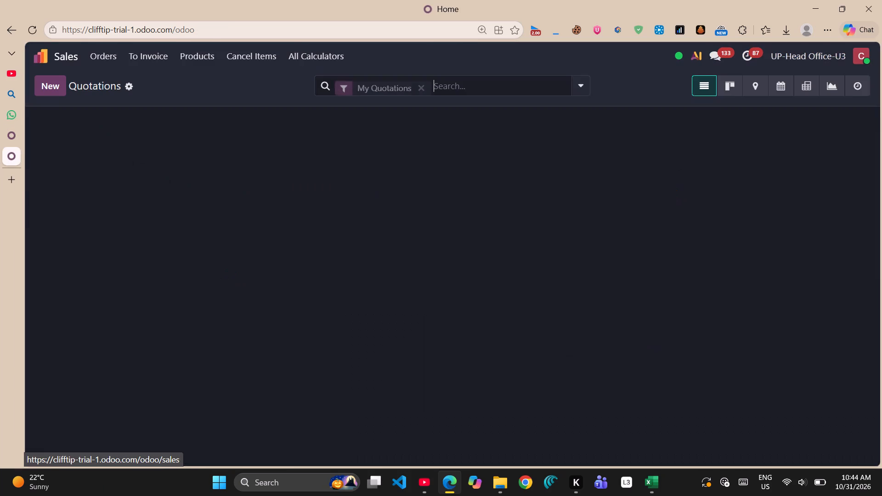
left_click(415, 84)
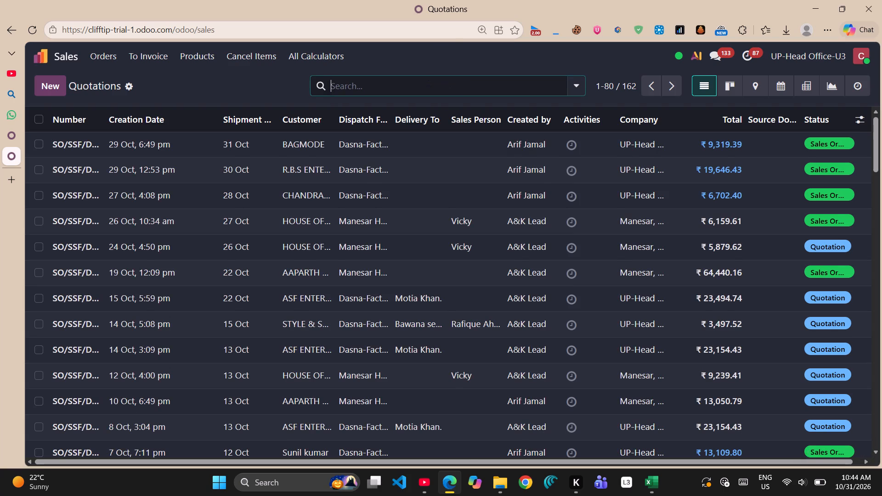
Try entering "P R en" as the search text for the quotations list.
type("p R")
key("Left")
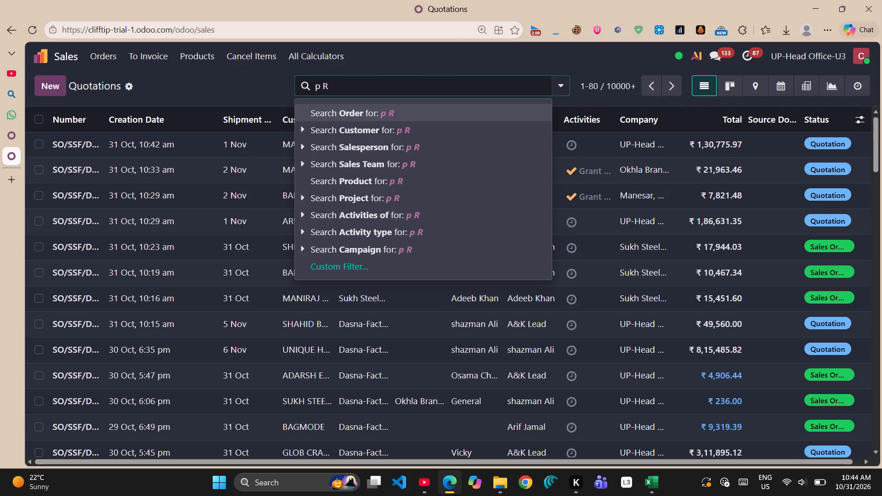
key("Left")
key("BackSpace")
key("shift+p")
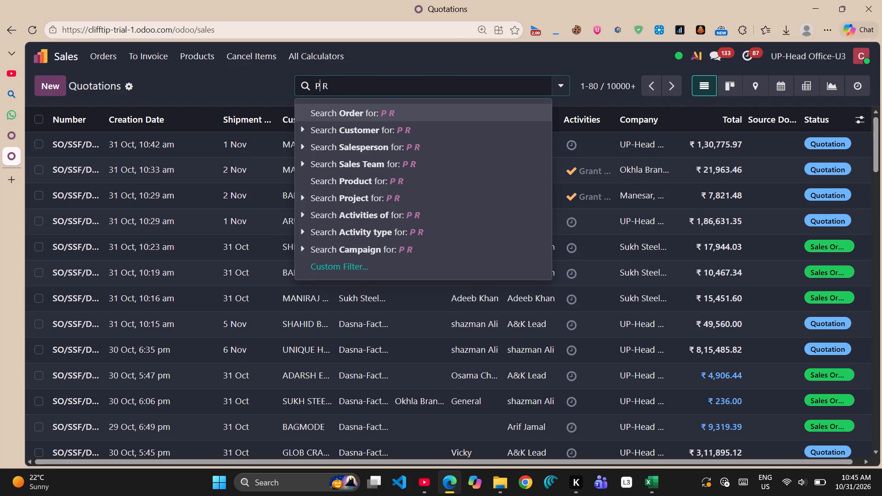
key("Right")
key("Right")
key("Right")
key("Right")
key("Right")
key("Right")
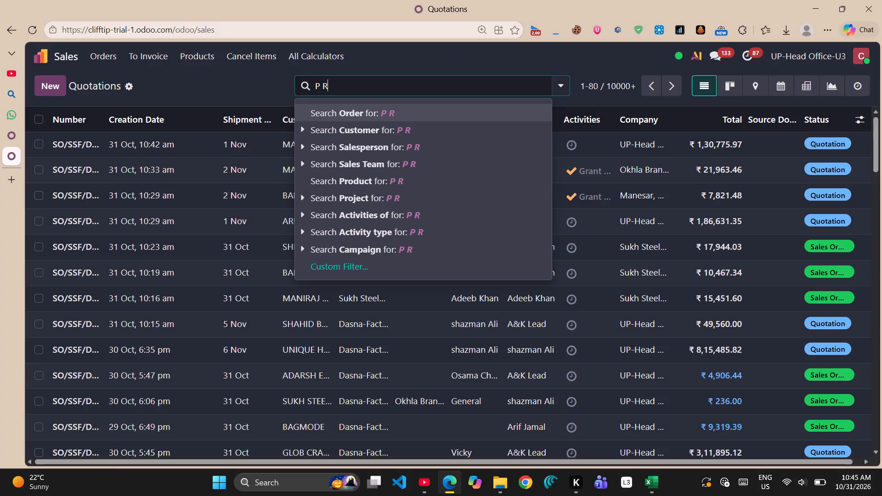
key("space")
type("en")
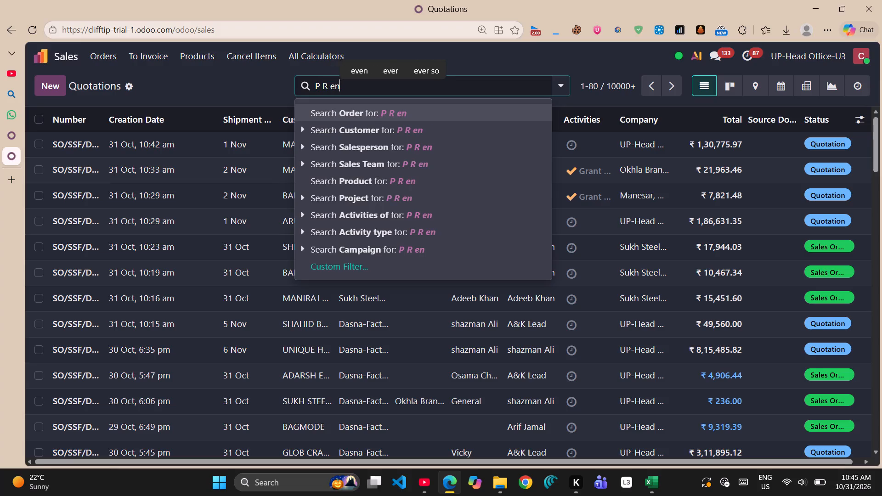
Copy the customer name P R ENTERPRISES from the new quotation and filter the quotations list by that customer.
left_click(10, 131)
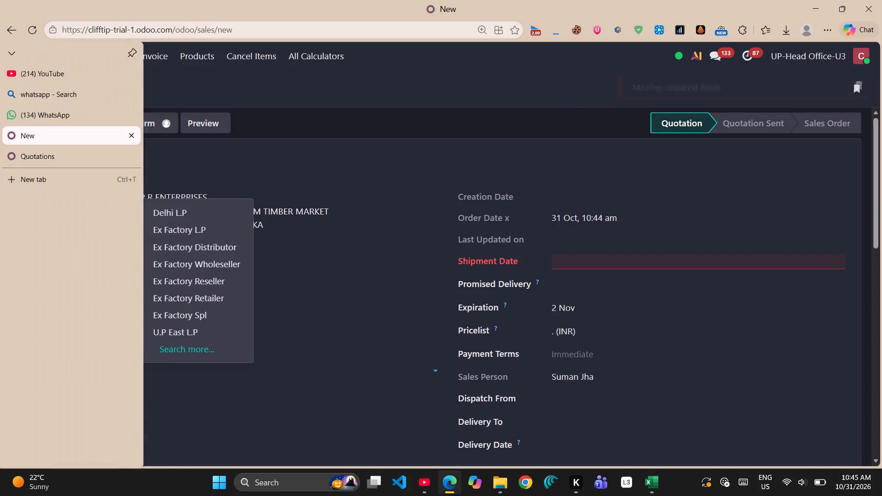
left_click(141, 190)
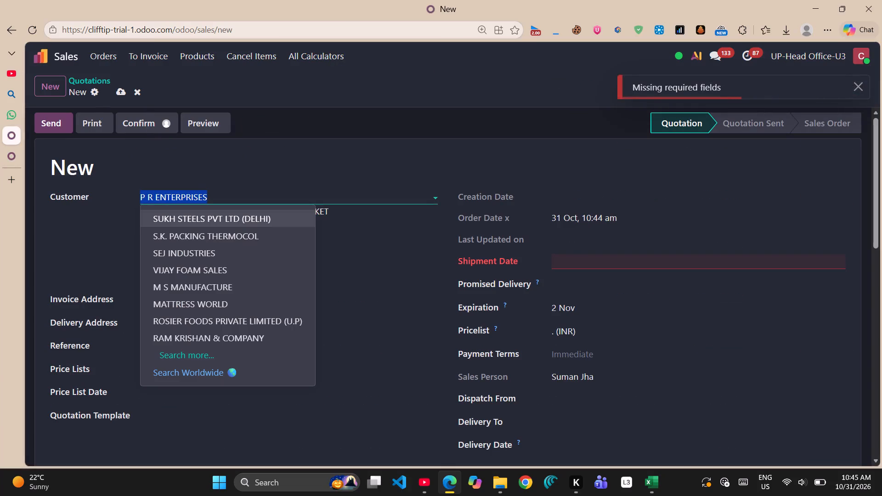
key("ctrl+c")
key("alt+Tab")
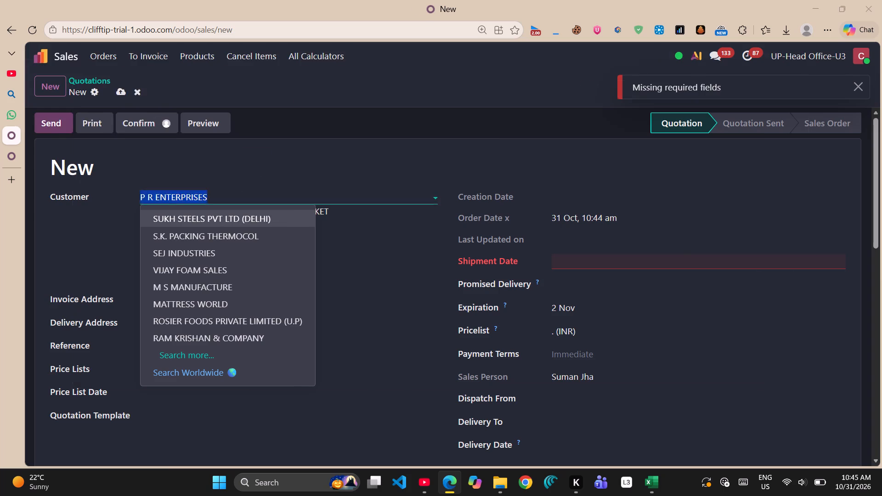
key("alt+Tab")
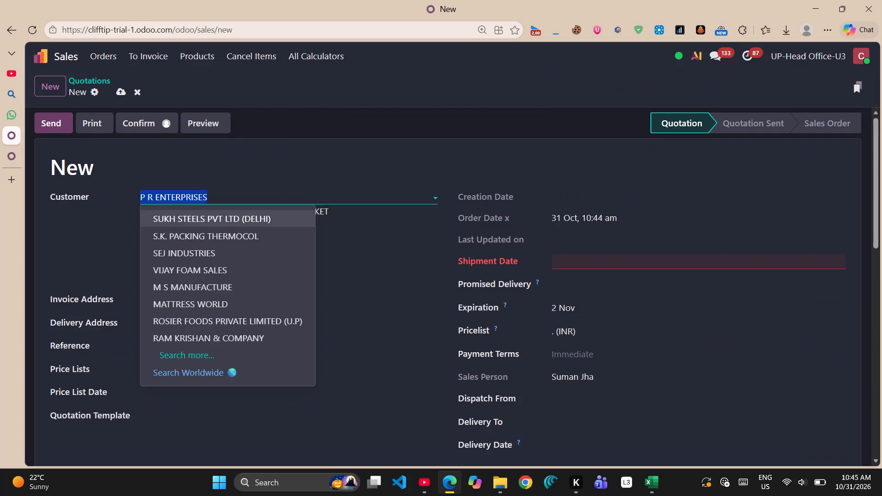
key("alt+Tab")
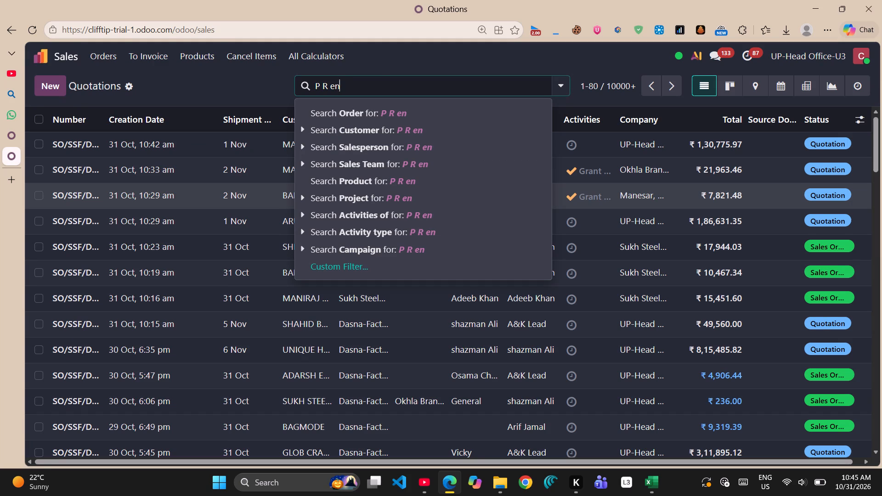
key("ctrl+a")
key("ctrl+v")
key("Return")
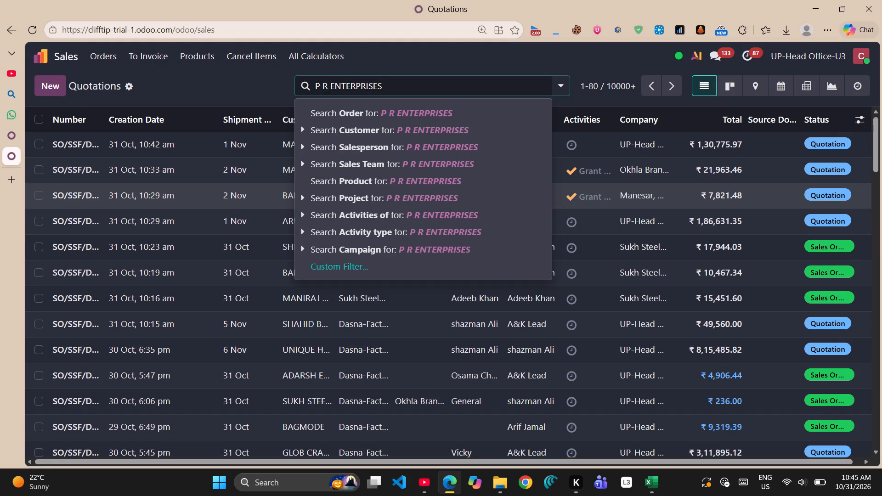
left_click(354, 127)
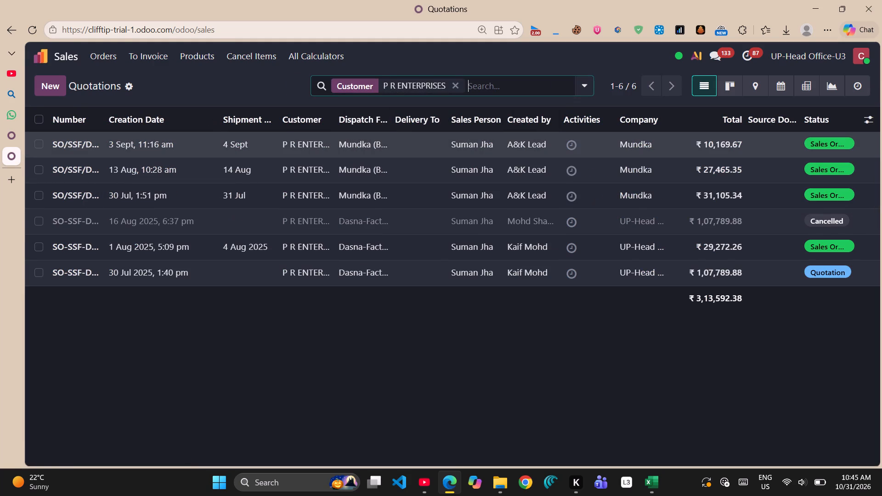
Examine the price list details in the customer's sales orders created on 3 Sept and 13 Aug.
left_click(147, 149)
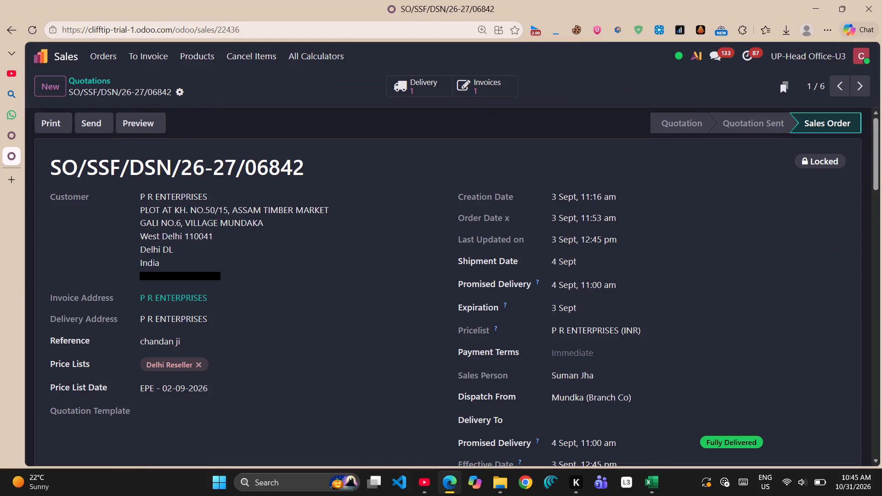
left_click(9, 130)
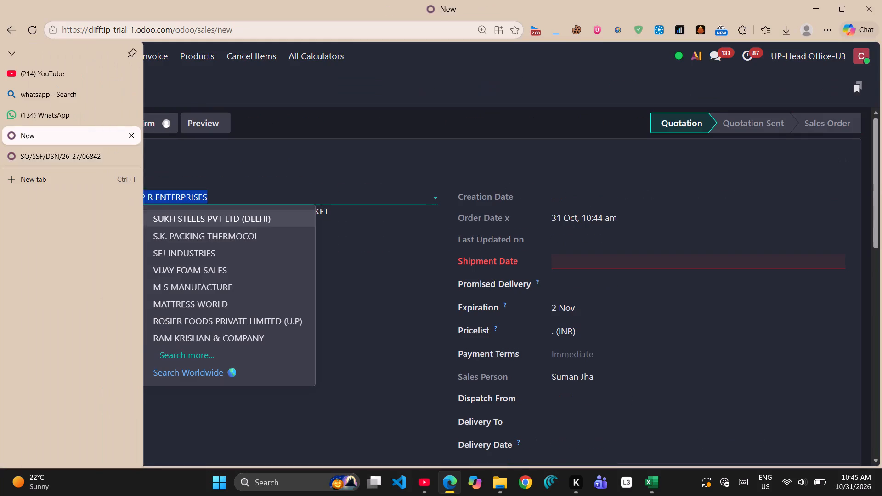
left_click(8, 157)
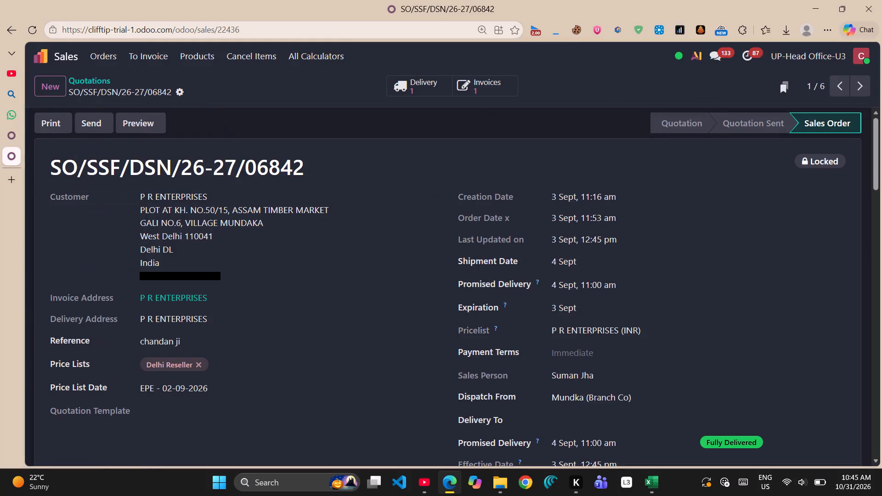
left_click(76, 79)
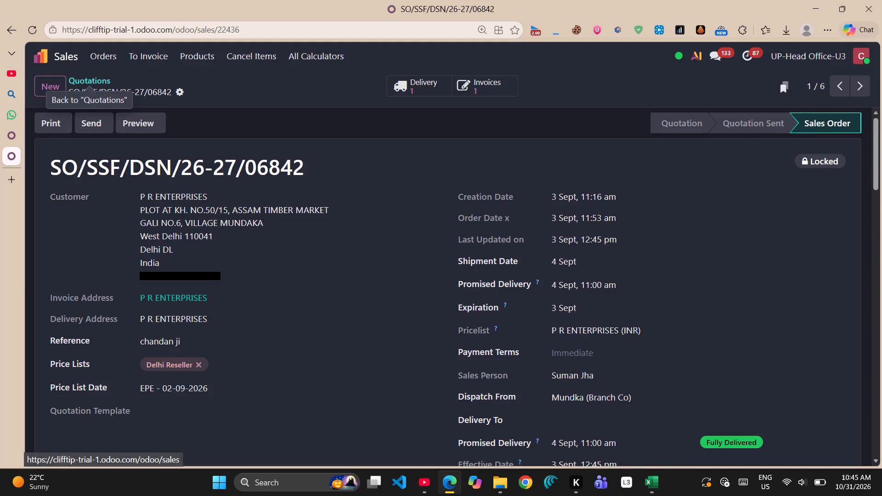
left_click(209, 179)
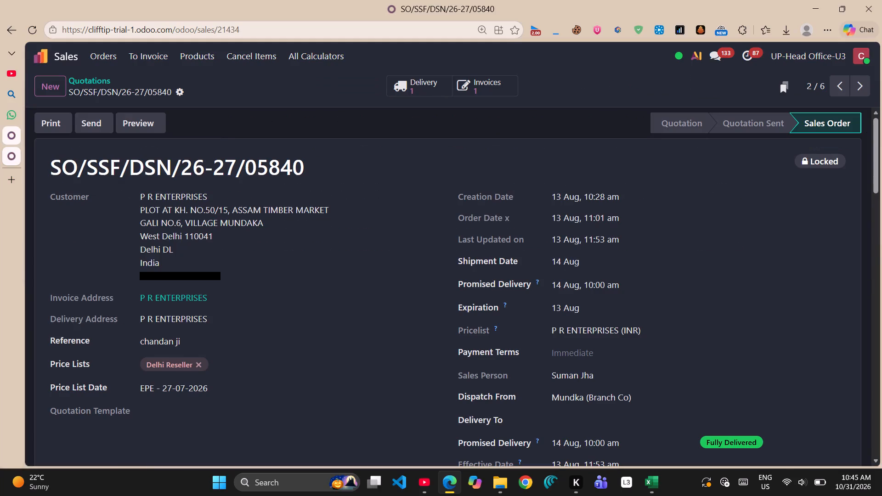
Return to the new quotation and set its price list to Delhi Reseller.
left_click(7, 133)
left_click(91, 245)
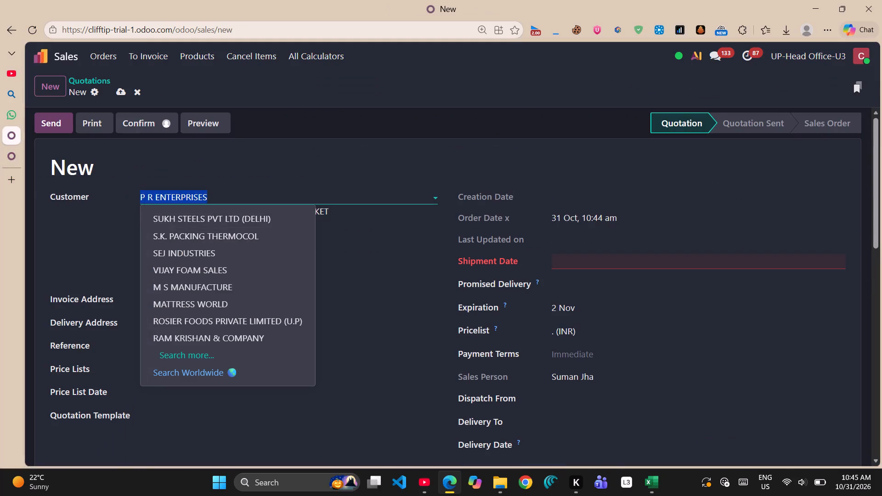
left_click(147, 369)
type("deh")
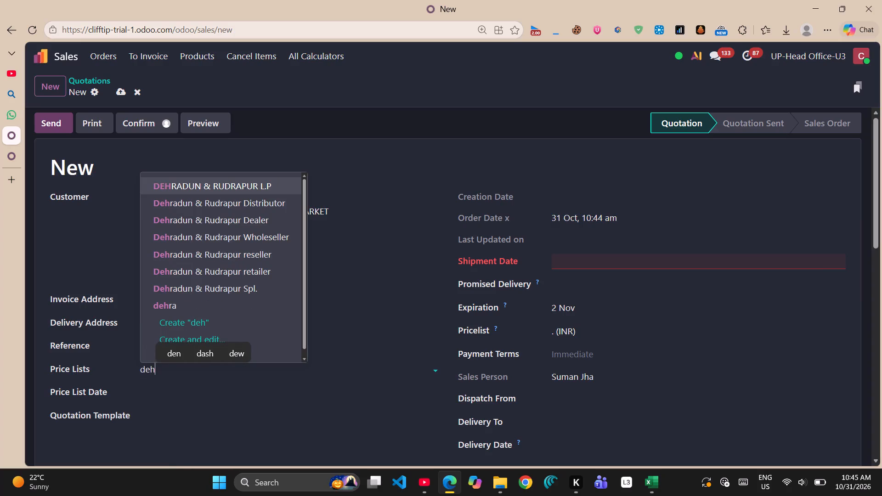
type("le")
key("BackSpace")
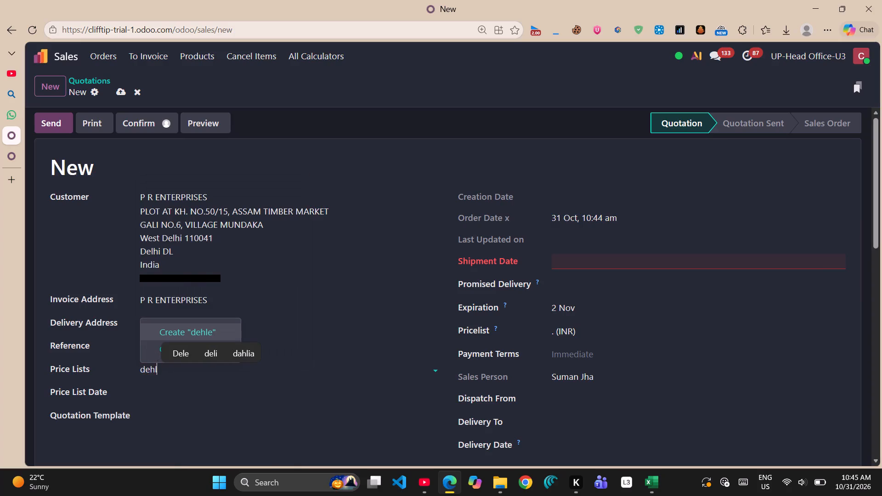
key("BackSpace")
key("BackSpace")
type("lhe")
key("BackSpace")
key("BackSpace")
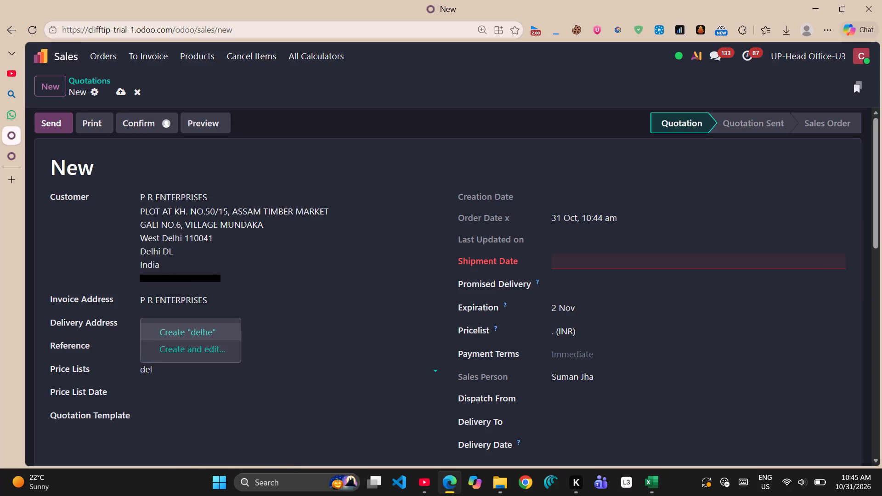
key("BackSpace")
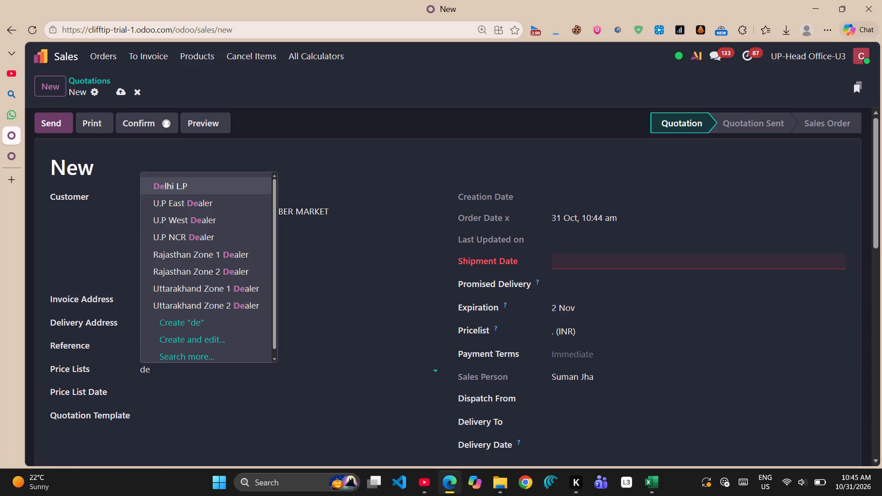
key("l")
type("hi re")
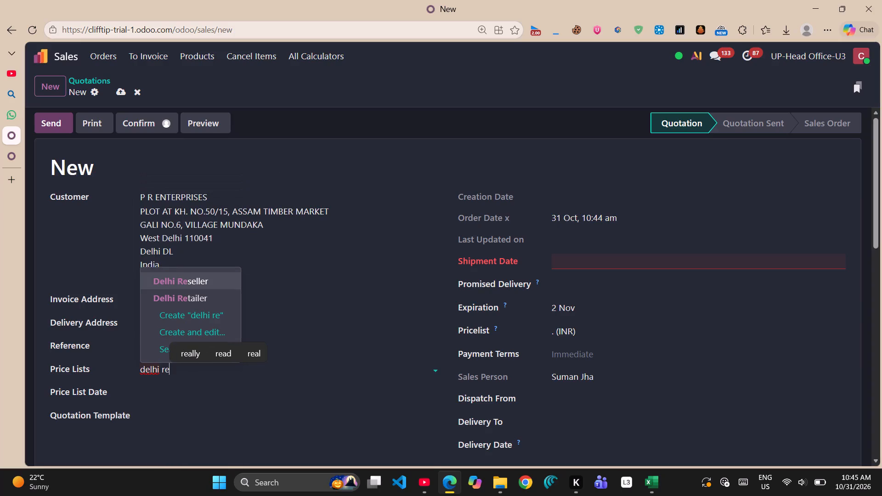
key("Return")
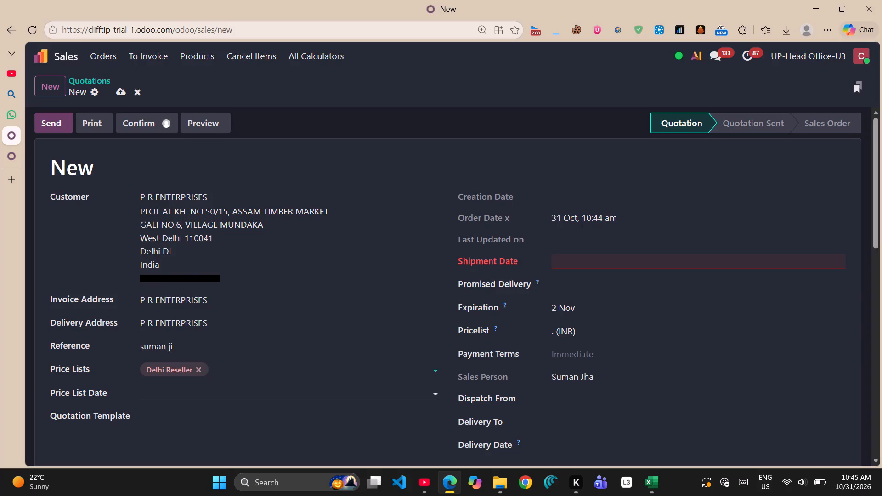
Set the quotation's price list date to EPE - 16-09-2026.
left_click(151, 395)
left_click(163, 271)
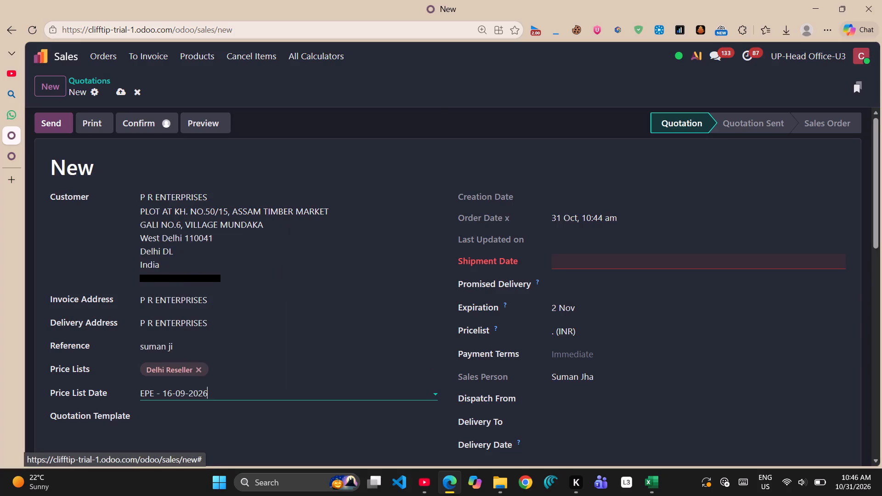
Set the quotation's shipment date to 1 November 2026.
left_click(588, 257)
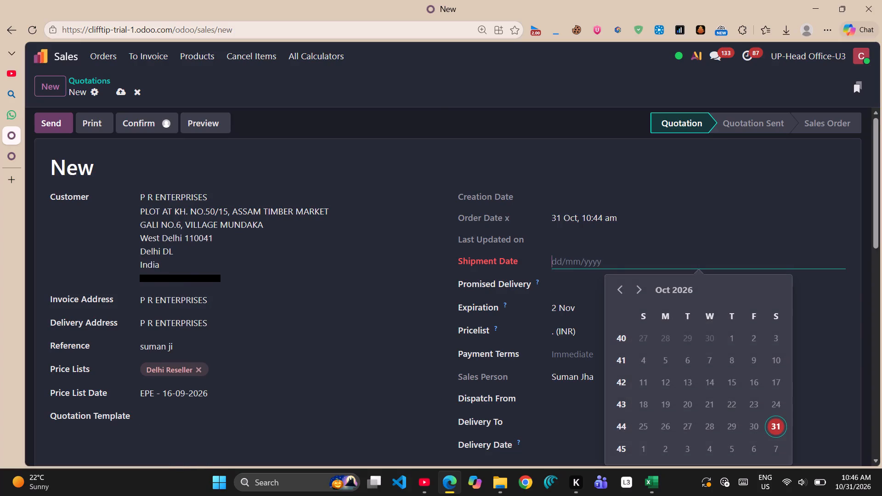
left_click(778, 433)
left_click(599, 255)
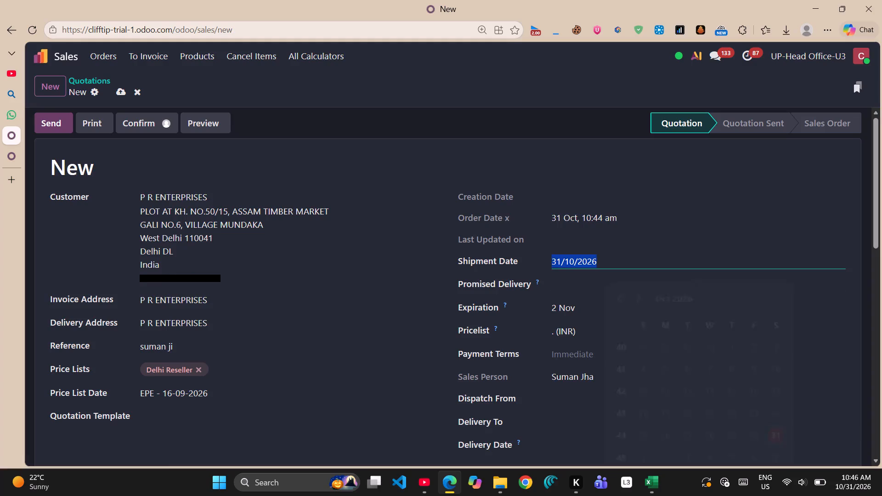
left_click(635, 291)
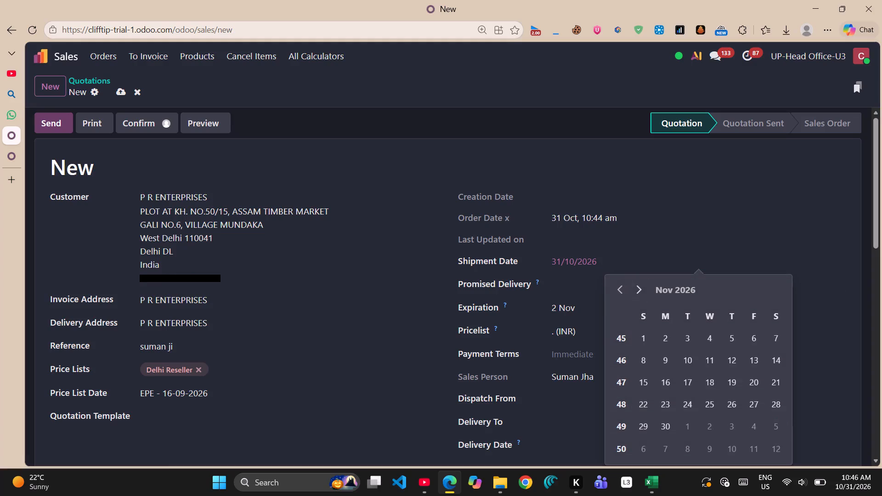
left_click(646, 335)
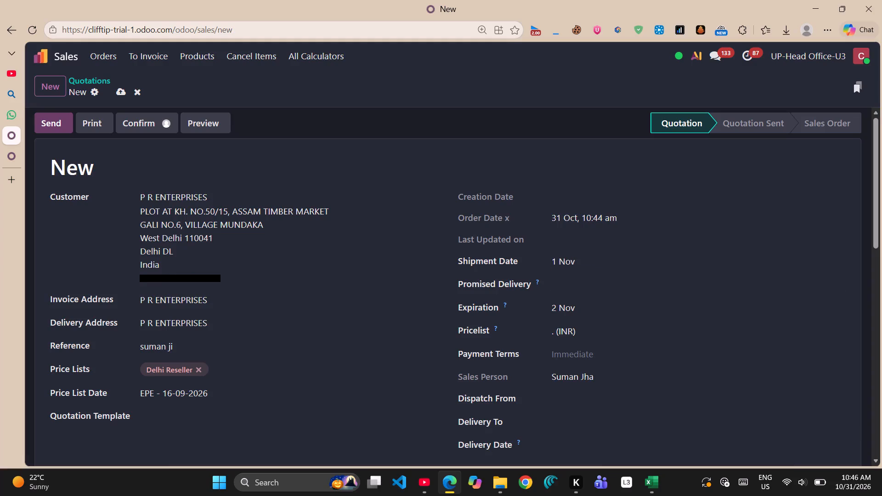
Set the promised delivery to 1 November 2026 at 10:00 am.
left_click(616, 287)
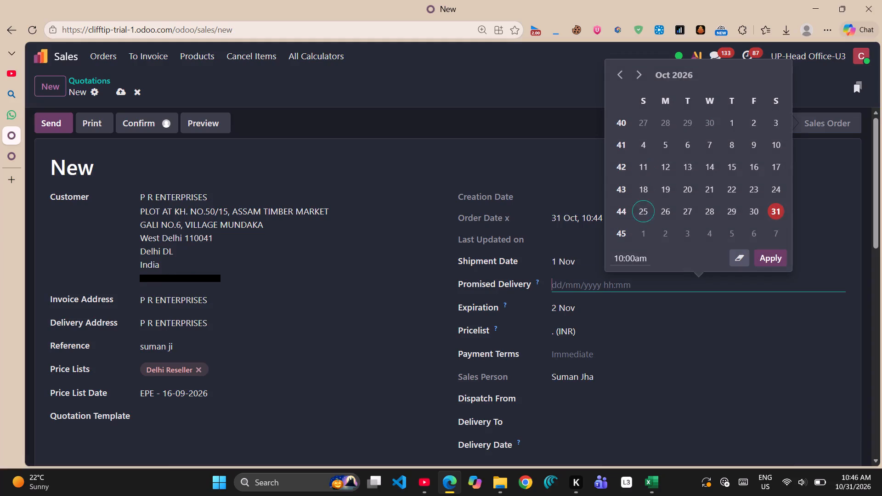
left_click(640, 82)
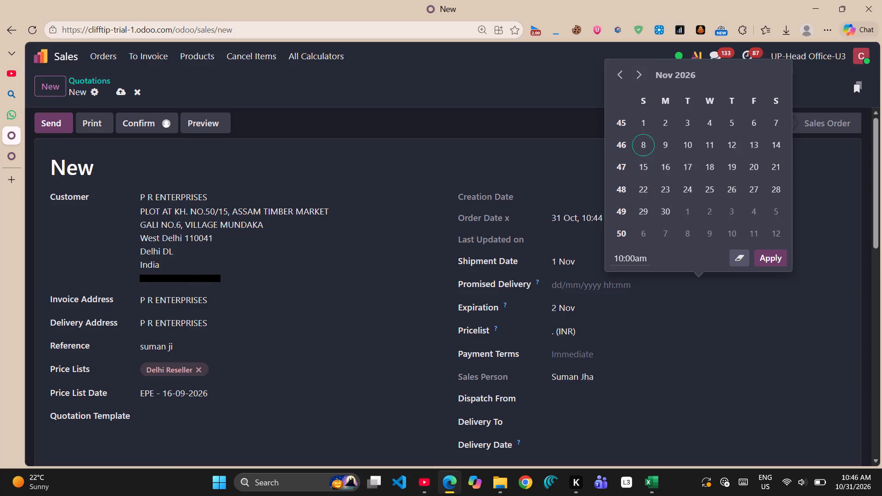
left_click(644, 122)
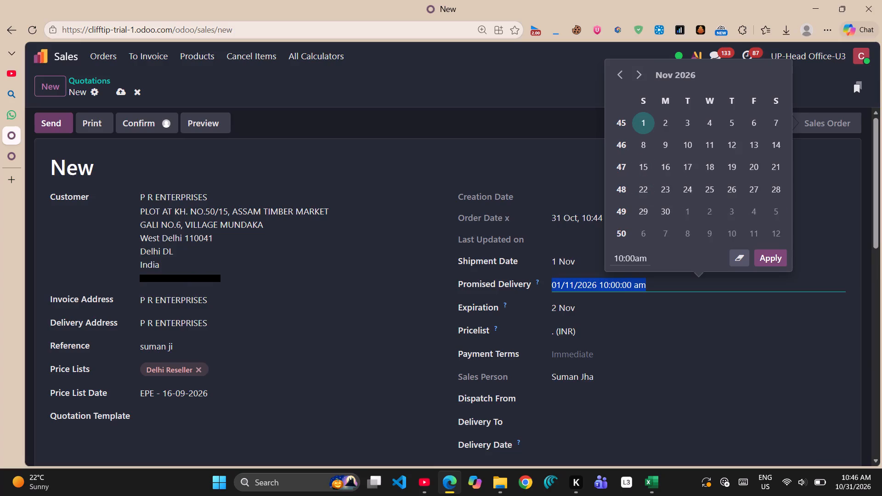
left_click(784, 256)
Change the quotation's expiration date to 31 October 2026.
left_click(609, 308)
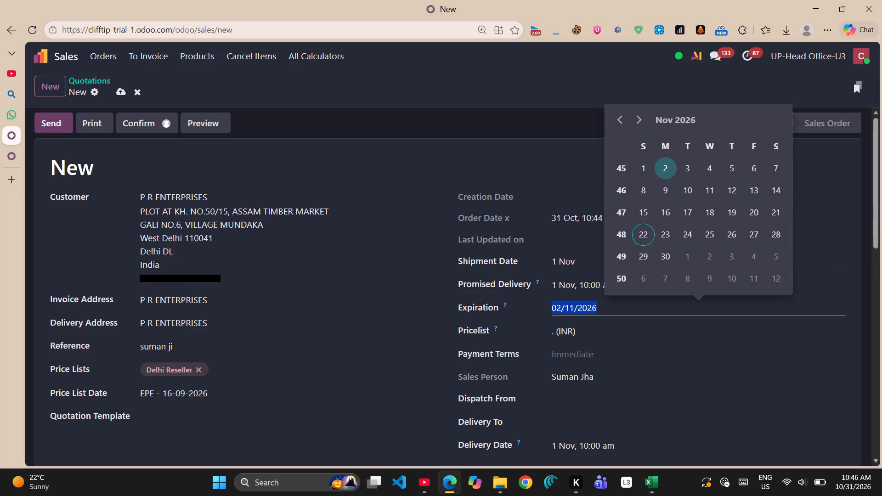
left_click(615, 119)
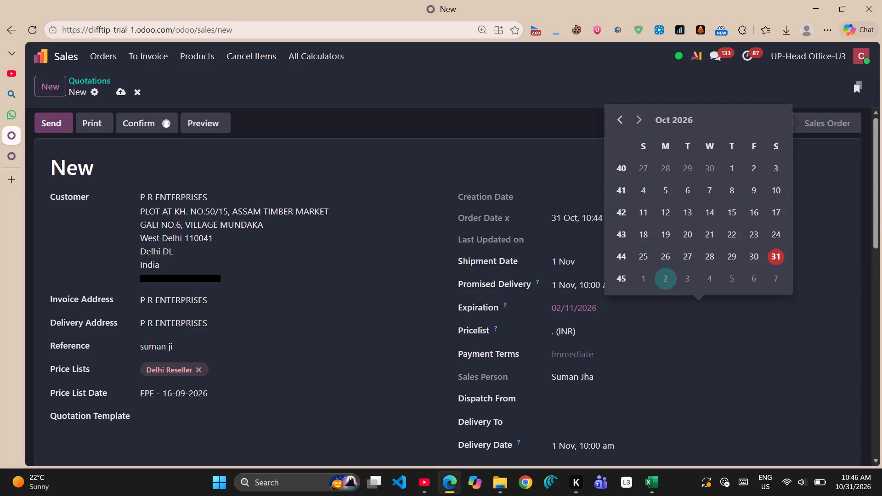
left_click(775, 253)
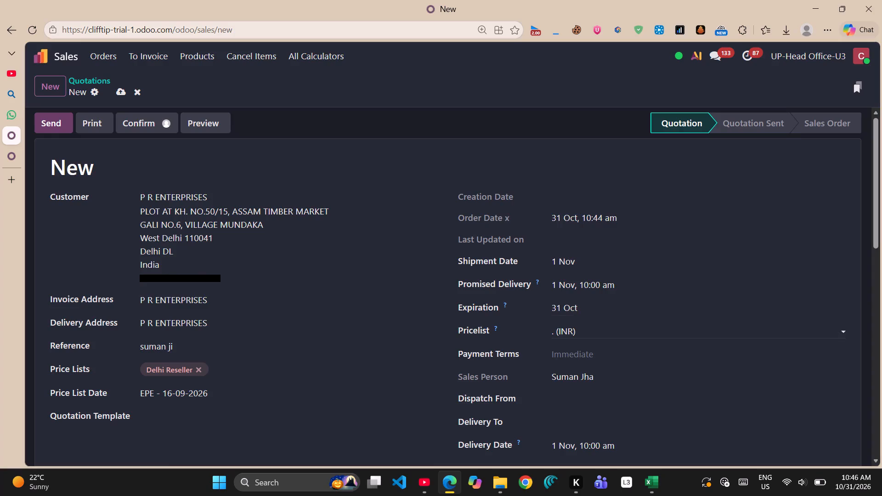
Search the Pricelist options for "pr" and clear the Pricelist entry.
left_click(603, 330)
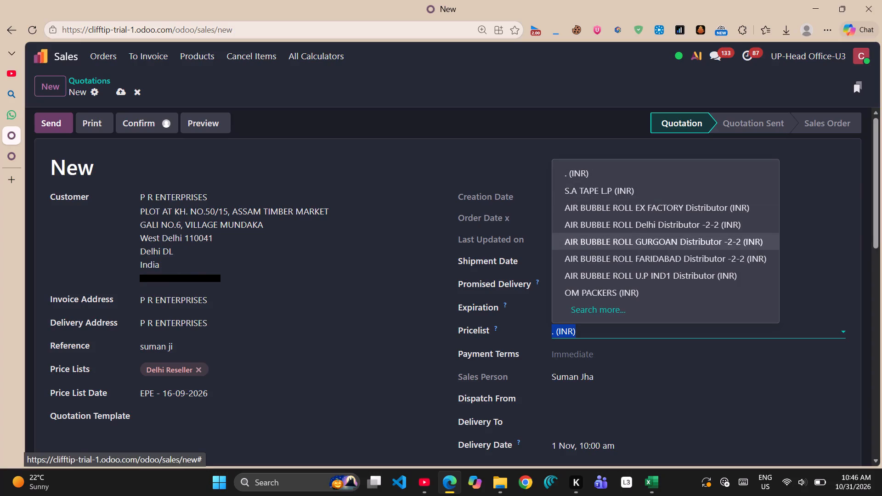
type("pr")
key("BackSpace")
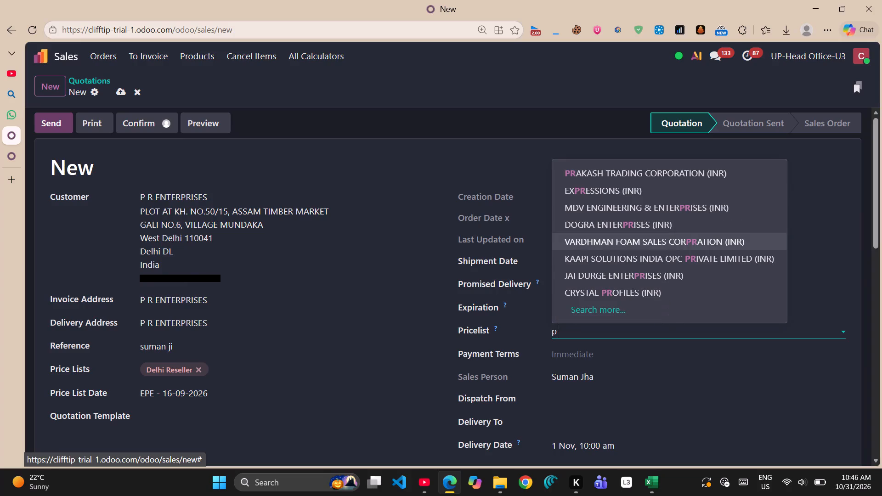
key("BackSpace")
Copy the customer name P R ENTERPRISES from the quotation and return to the Pricelist field with it.
left_click_drag(133, 193, 163, 201)
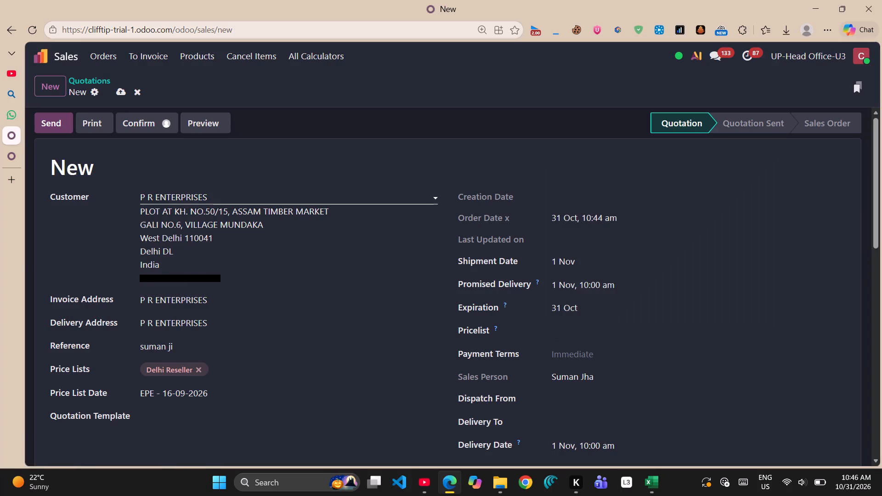
left_click_drag(163, 201, 184, 202)
left_click(137, 190)
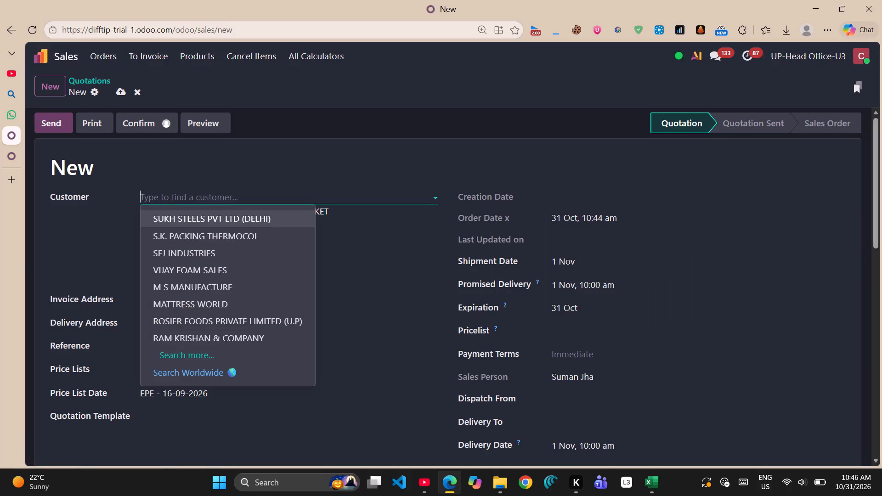
key("grave")
key("Escape")
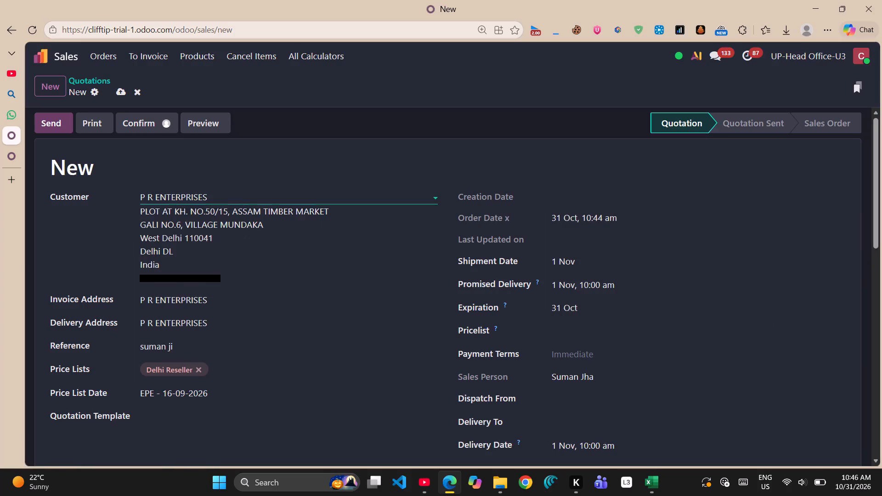
key("ctrl+a")
key("ctrl+c")
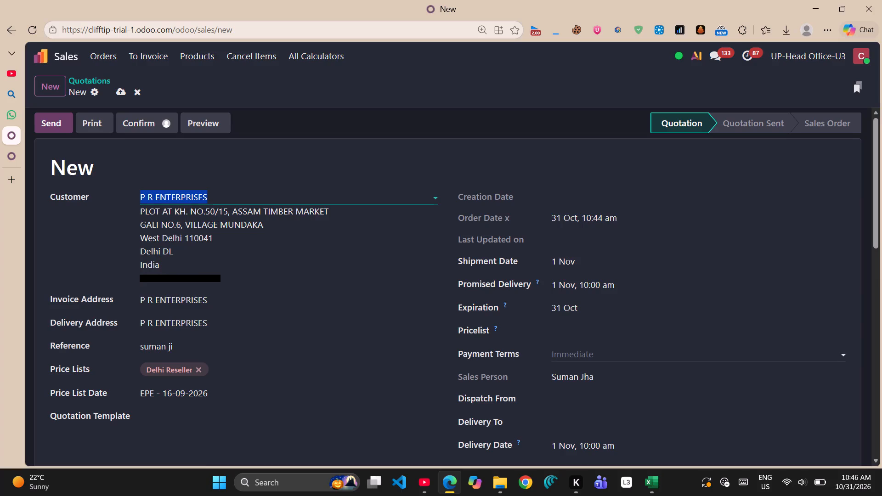
left_click_drag(560, 348, 558, 328)
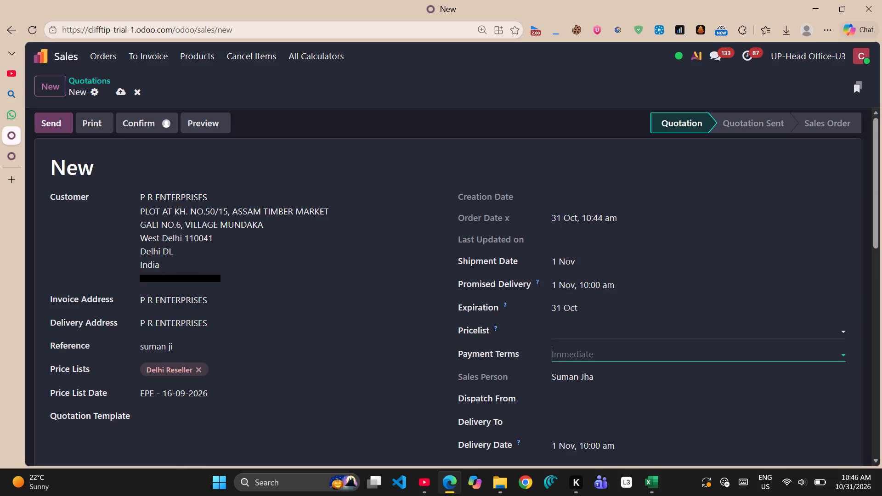
Search the quotation's Pricelist options for the copied customer name P R ENTERPRISES.
left_click(558, 328)
key("ctrl+v")
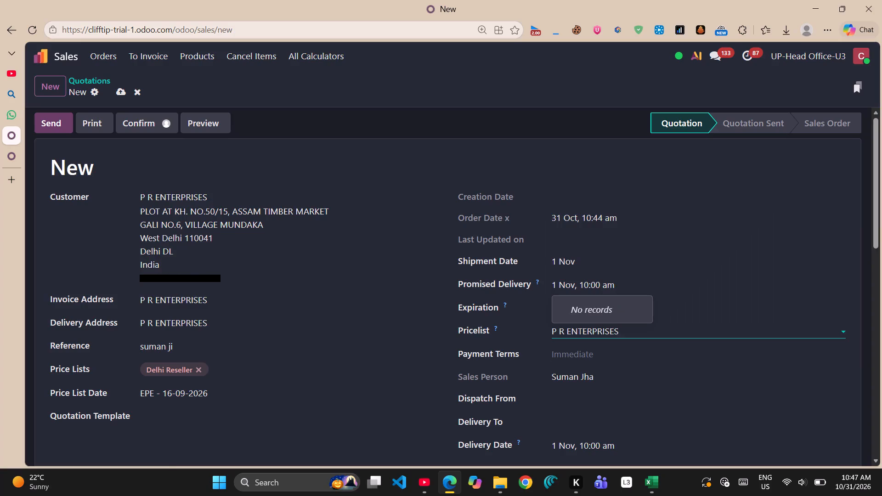
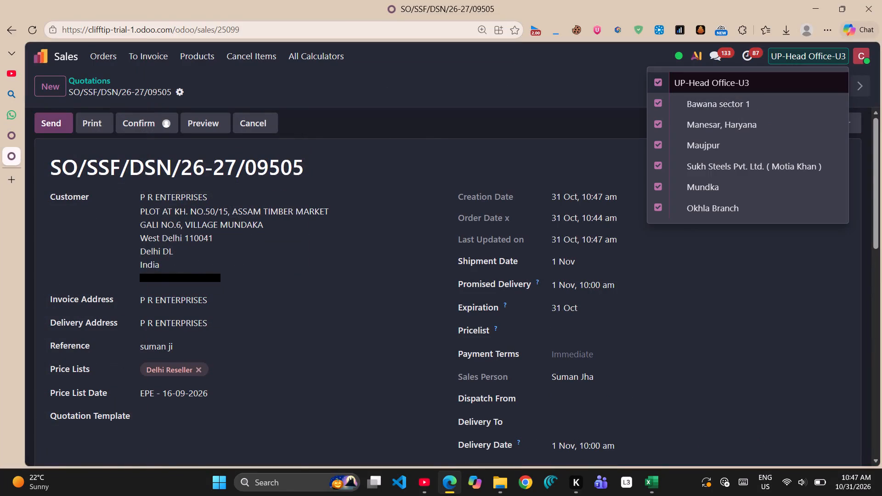
Dismiss the open company and branch list covering part of the quotation.
left_click(550, 121)
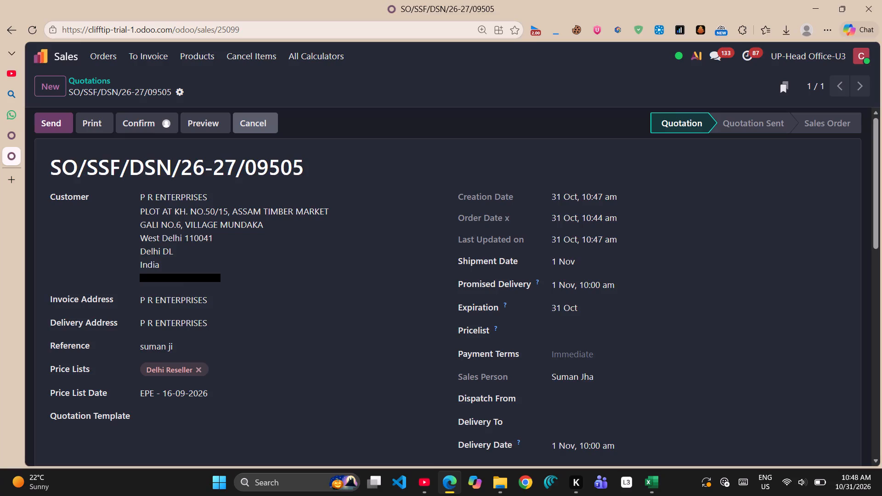
Set the quotation's Dispatch From location to Mundka (Branch Co).
left_click(586, 395)
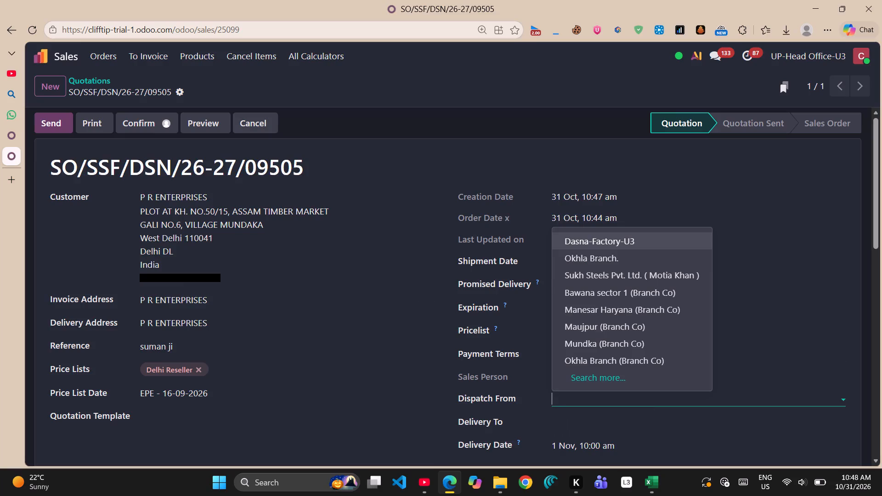
left_click(581, 349)
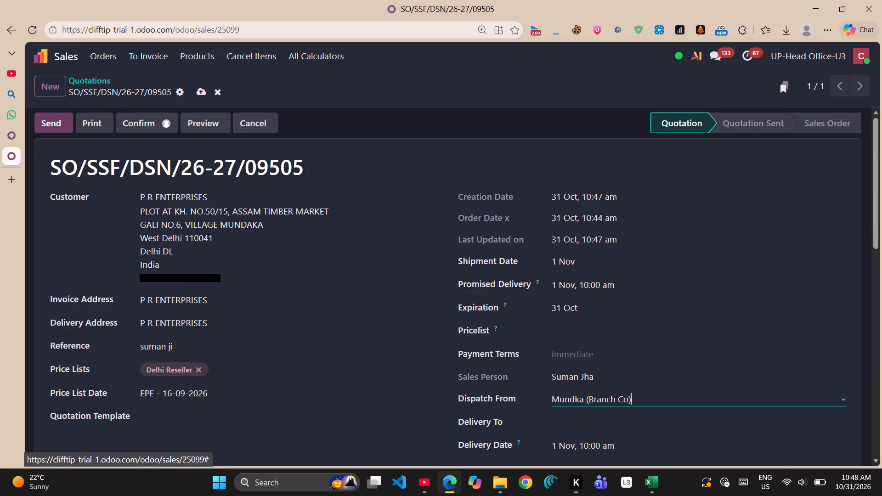
left_click(581, 349)
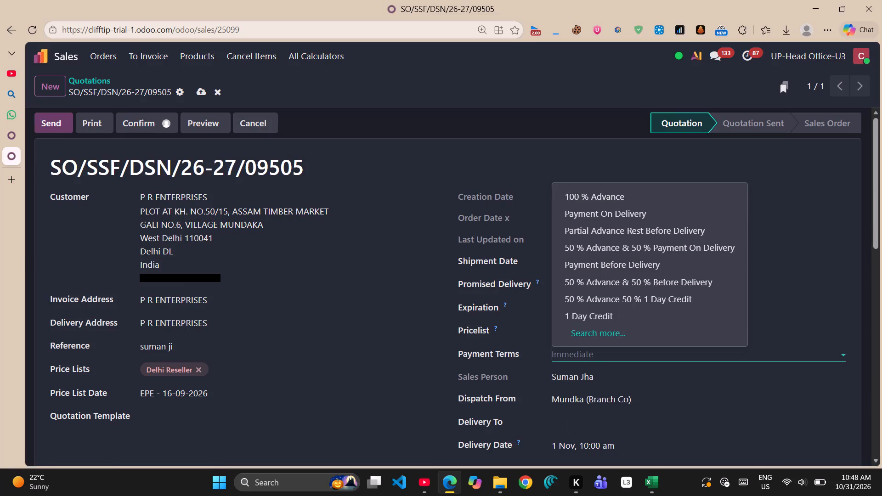
left_click(541, 320)
Search the Pricelist with the copied customer name, shorten the search to "P R", and select P R ENTERPRISES (INR).
left_click(555, 328)
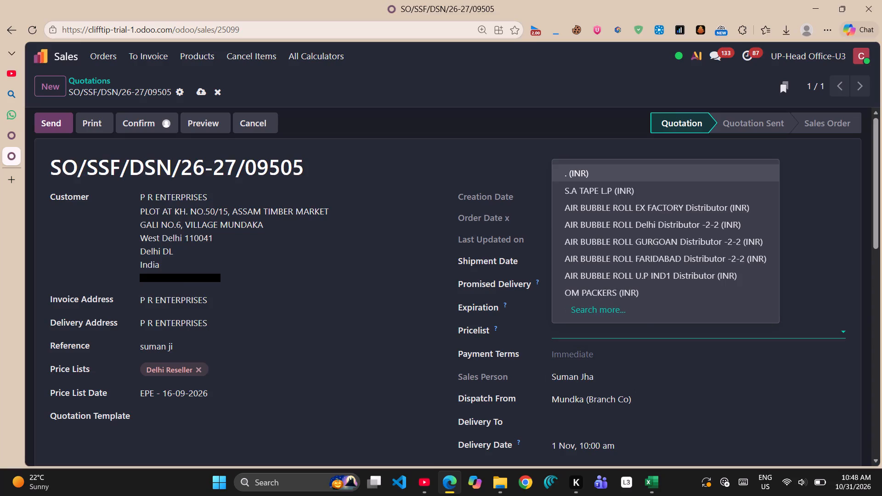
key("ctrl+v")
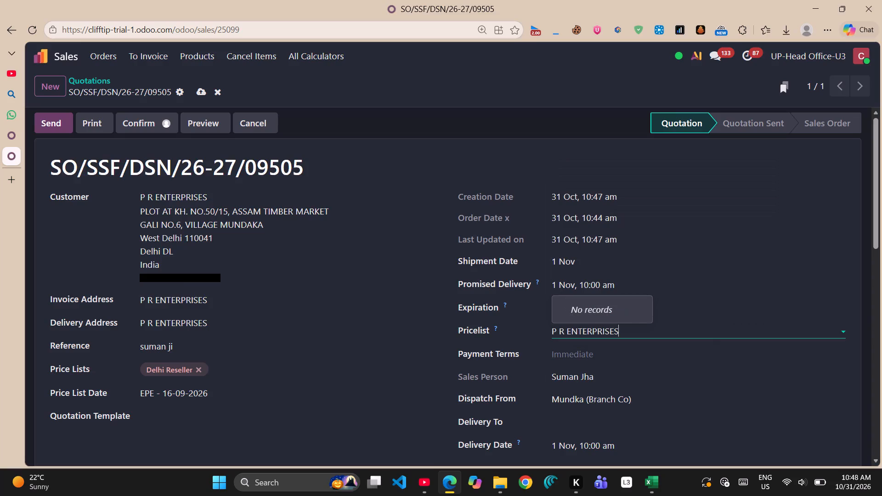
left_click(588, 310)
left_click(654, 332)
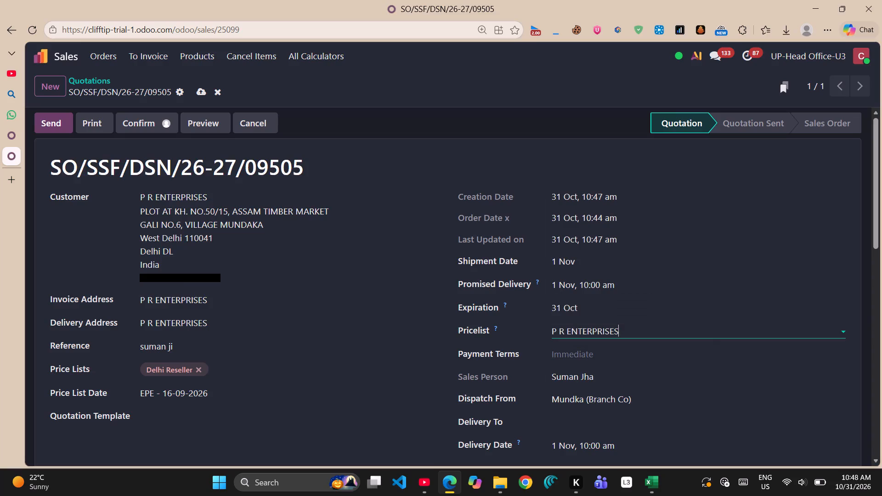
key("BackSpace")
key("BackSpace")
key("BackSpace")
key("BackSpace")
key("BackSpace")
key("BackSpace")
key("BackSpace")
key("BackSpace")
key("BackSpace")
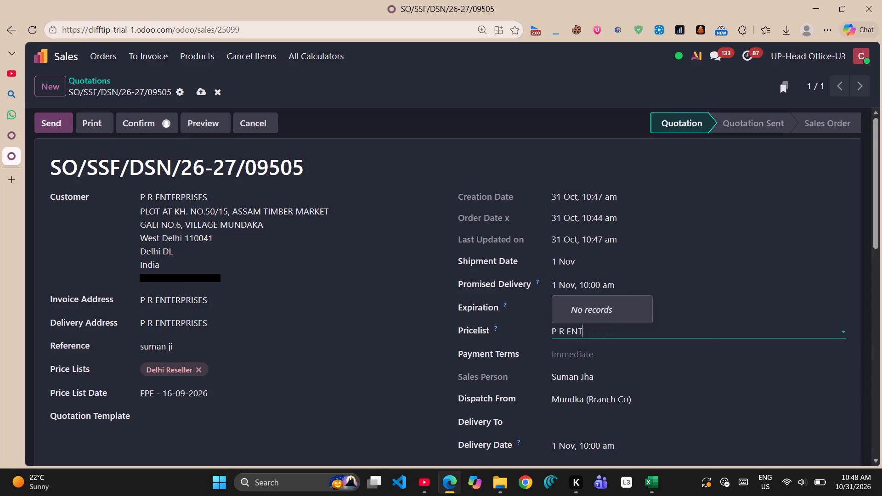
key("BackSpace")
key("BackSpace")
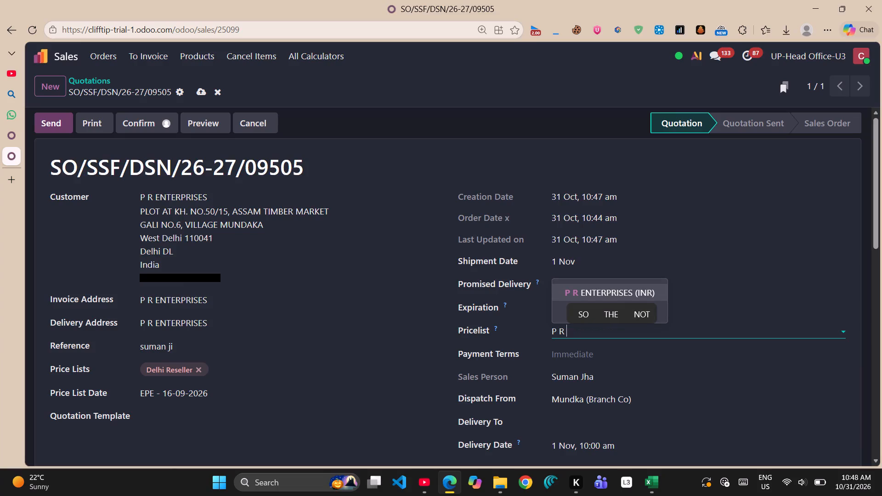
left_click(641, 294)
left_click(641, 294)
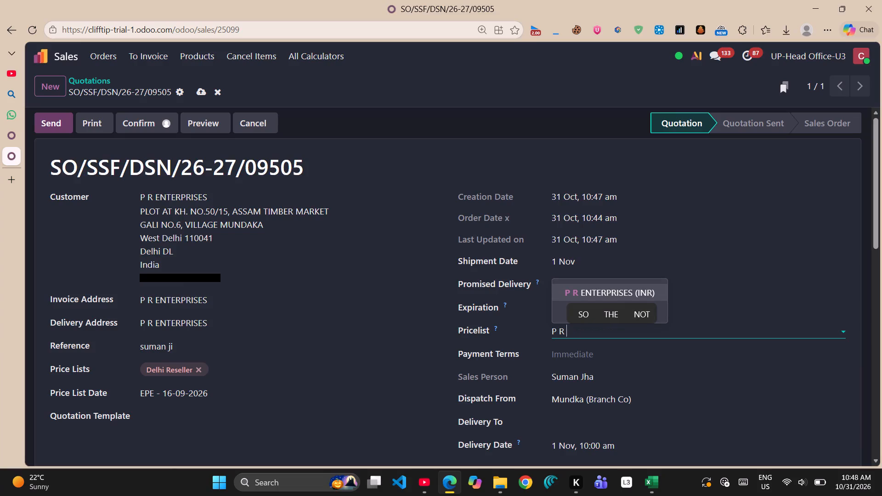
left_click(641, 294)
left_click(633, 293)
key("Return")
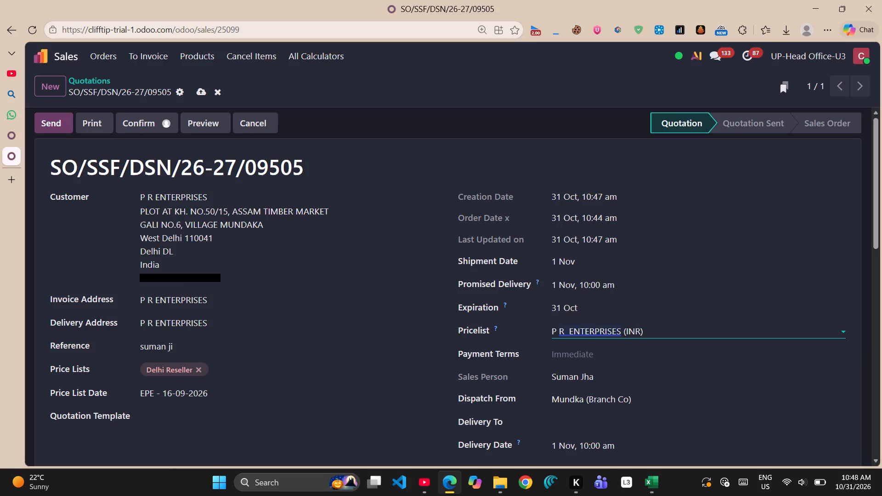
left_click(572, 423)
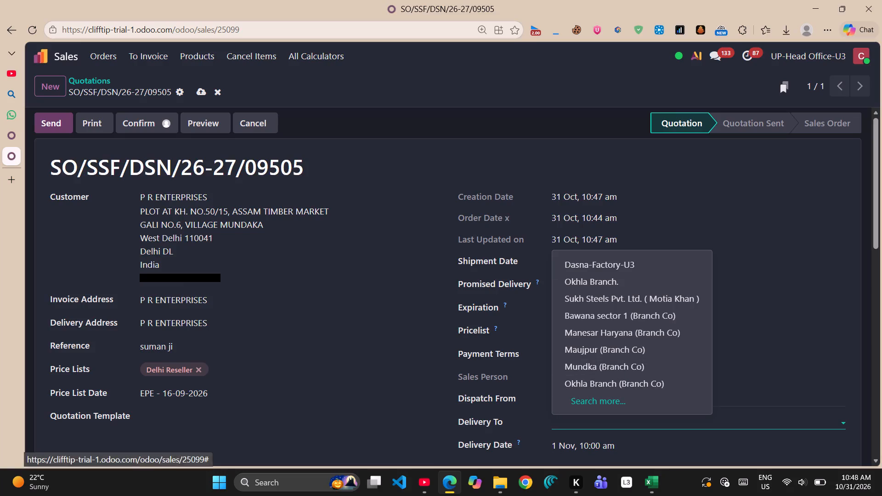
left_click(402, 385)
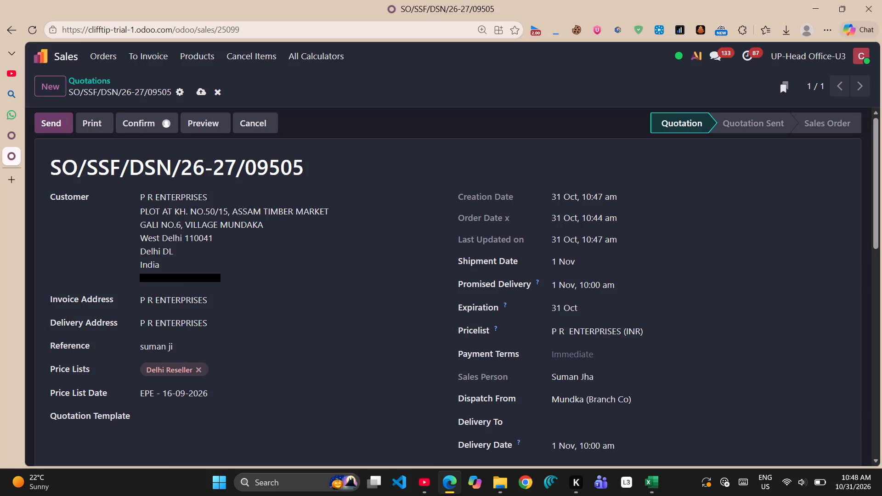
Add a new blank product line to the quotation's Order Lines.
scroll(458, 425, "down", 1)
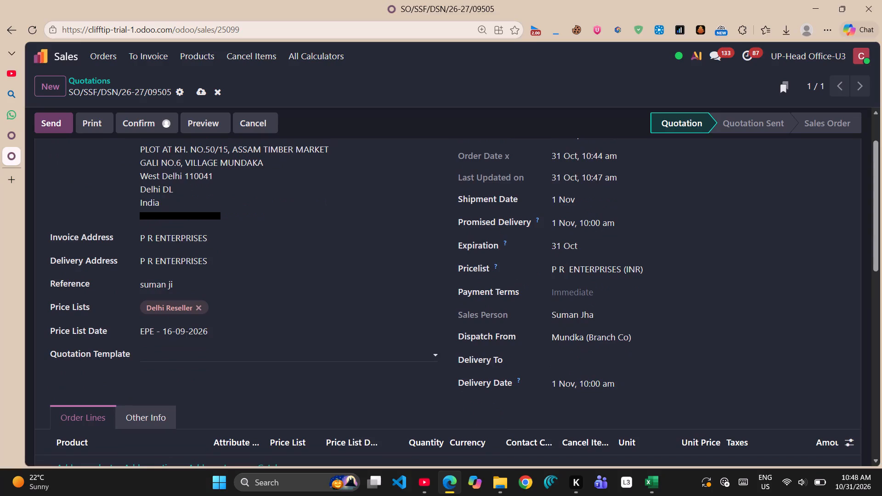
scroll(374, 352, "down", 2)
left_click(66, 342)
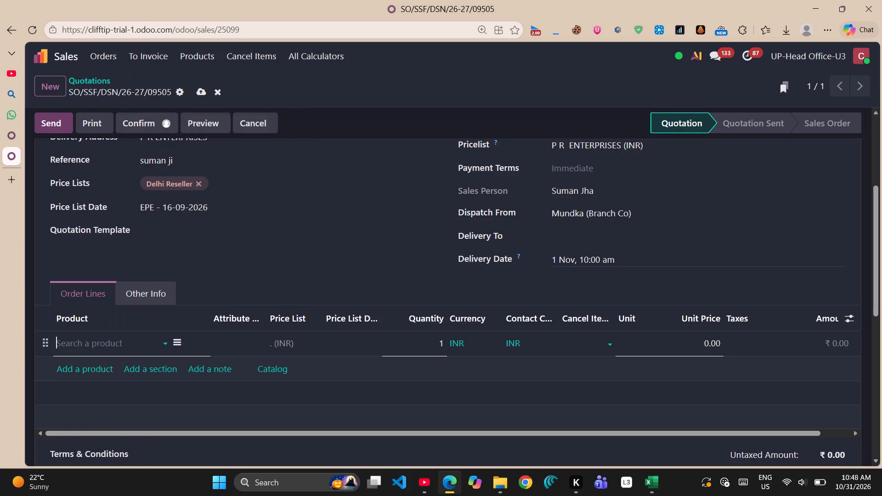
Open the quotation's Delivery Date for editing.
left_click(640, 259)
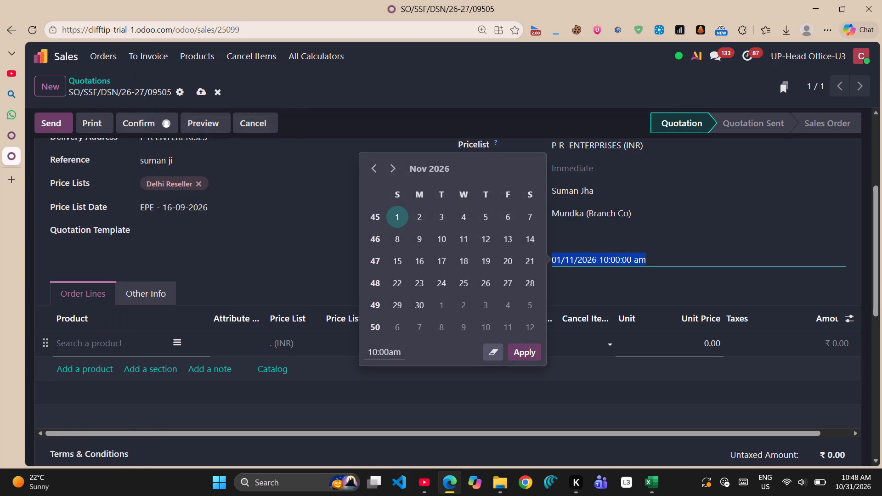
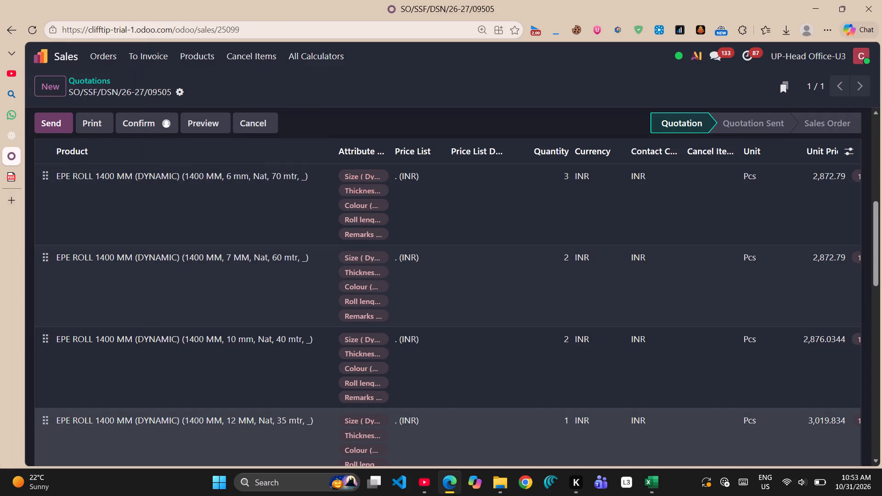
double_click(571, 426)
key("2")
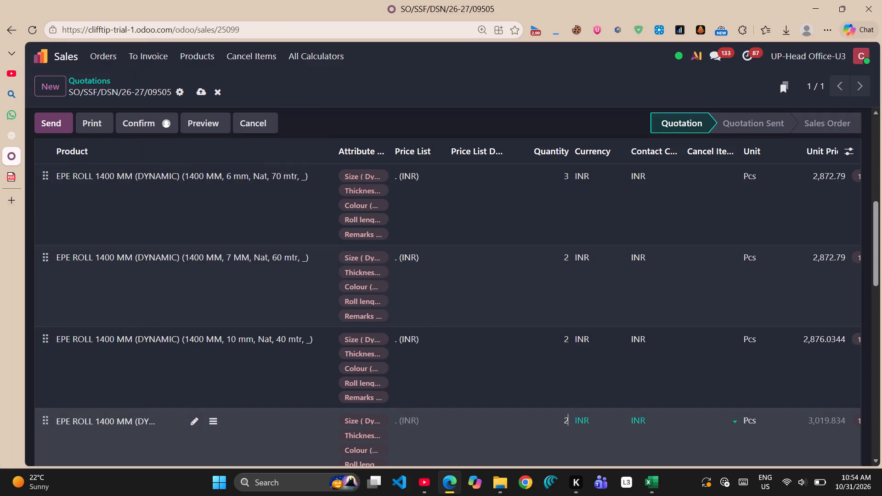
scroll(513, 400, "down", 2)
right_click(513, 400)
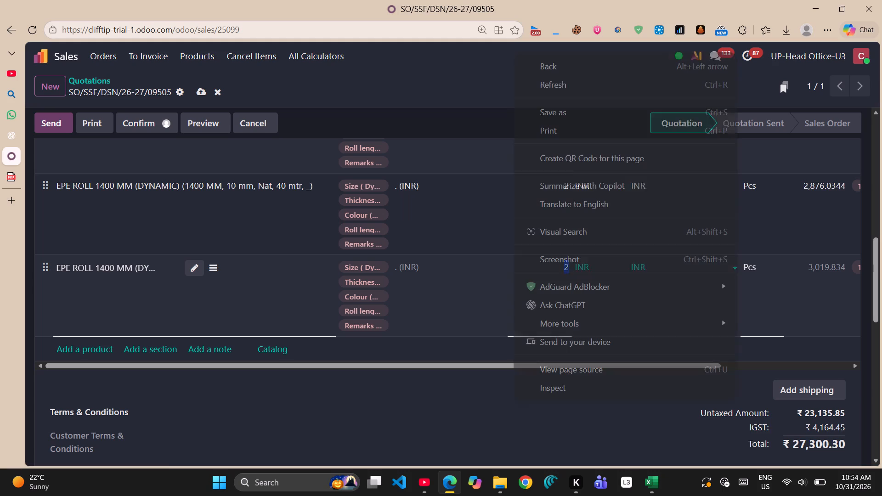
left_click(481, 399)
scroll(481, 399, "up", 3)
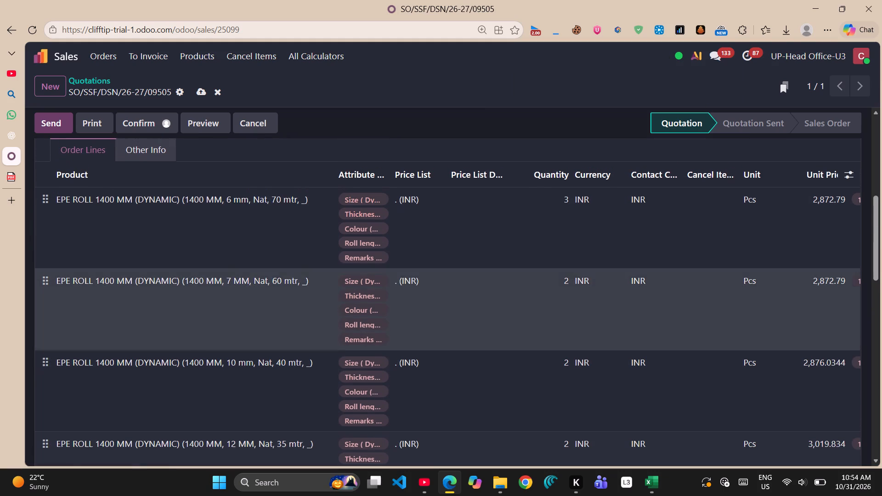
left_click(204, 90)
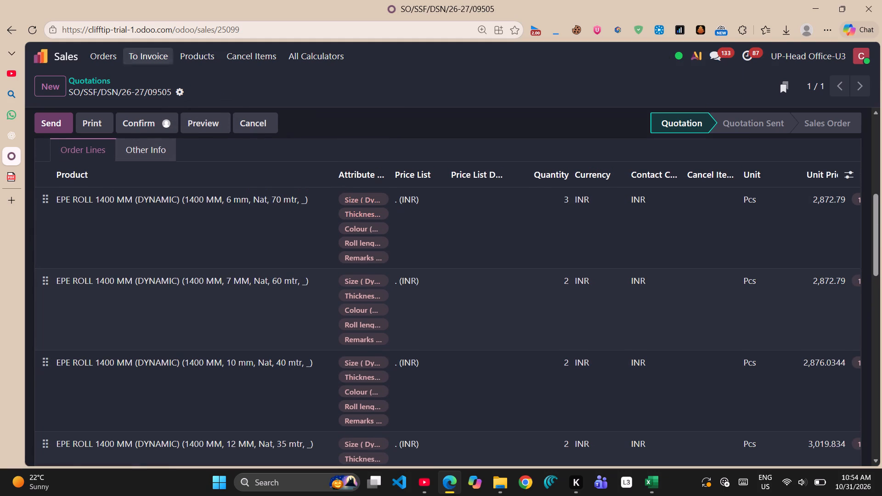
Widen the Attribute Values column to show the full attributes, and review the order lines and the quotation's header details.
left_click_drag(390, 177, 414, 182)
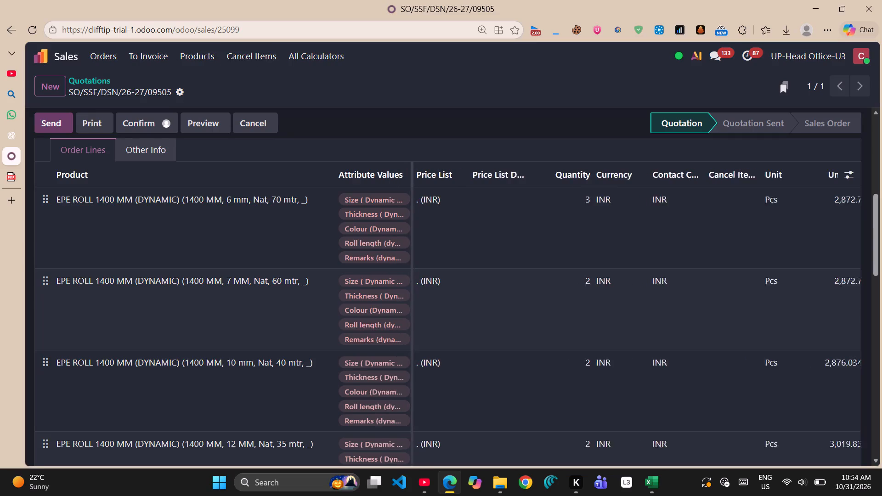
left_click_drag(414, 182, 464, 179)
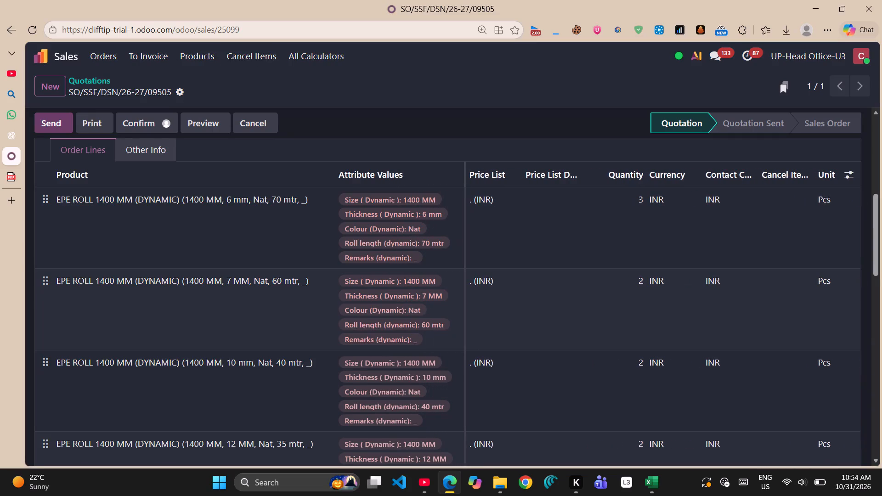
scroll(453, 198, "up", 4)
scroll(366, 254, "up", 8)
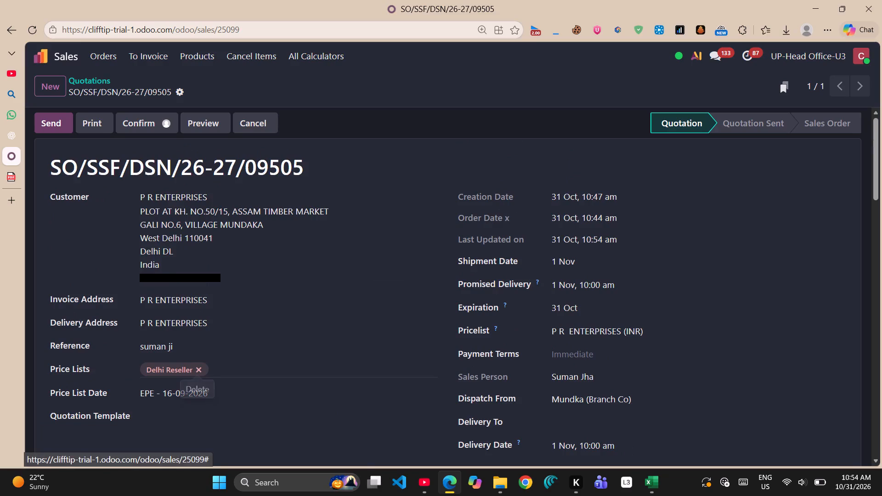
scroll(197, 367, "down", 1)
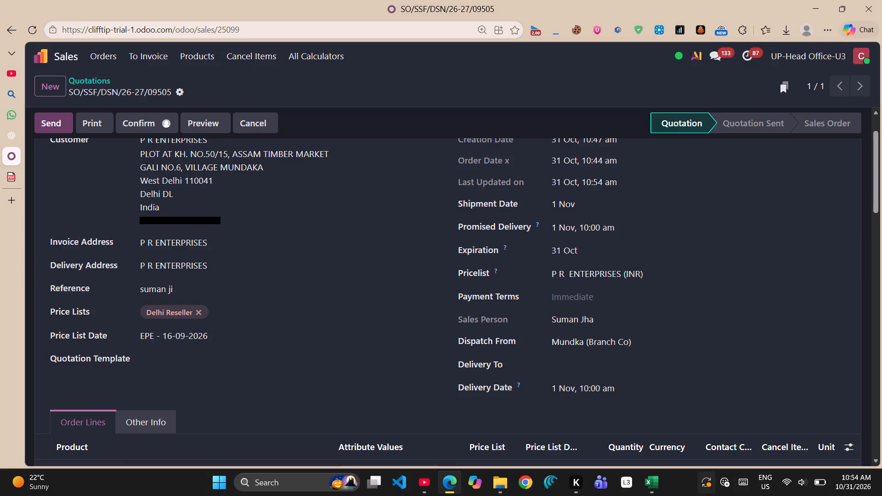
Switch to the sheet calcation workbook in Excel and examine the rates, percentages and formulas in the Sheet and TG Roll blocks.
left_click(654, 481)
left_click(275, 228)
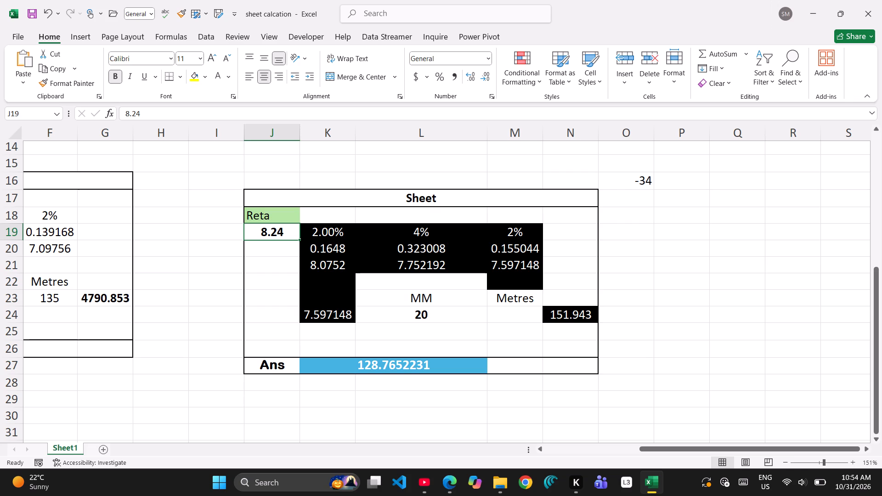
left_click(510, 230)
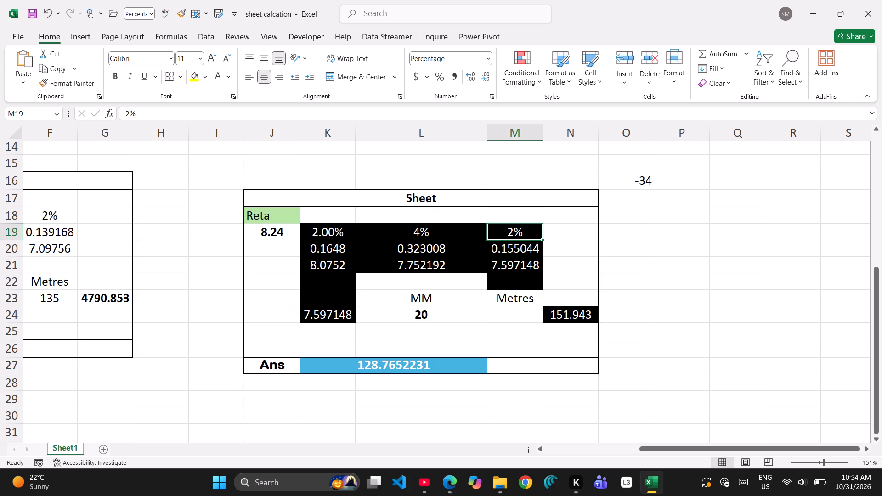
double_click(446, 231)
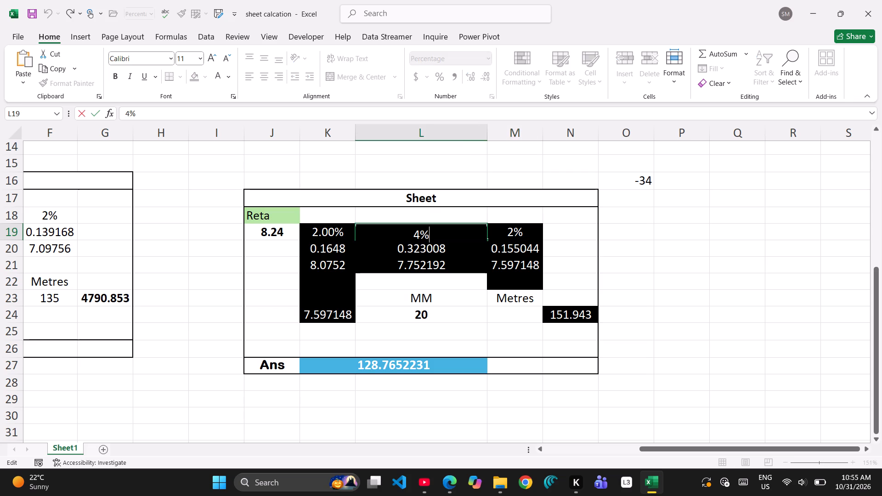
left_click(421, 232)
scroll(447, 225, "up", 1)
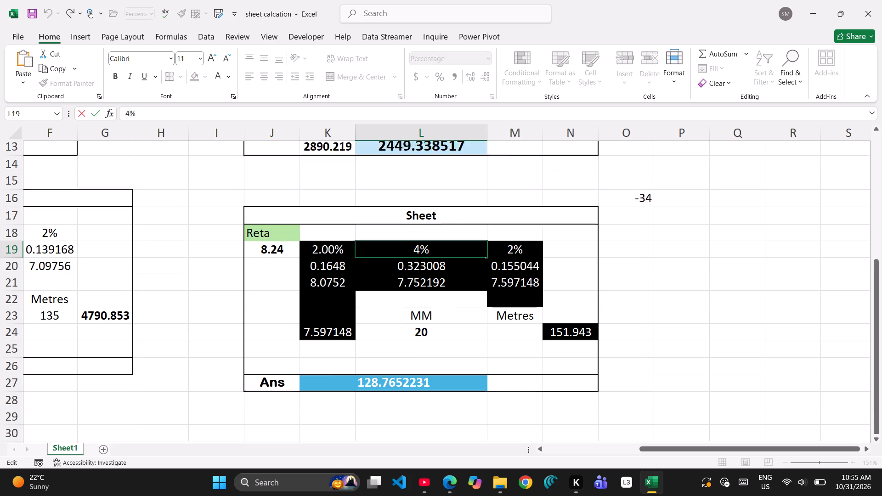
scroll(447, 225, "up", 2)
scroll(503, 322, "down", 1)
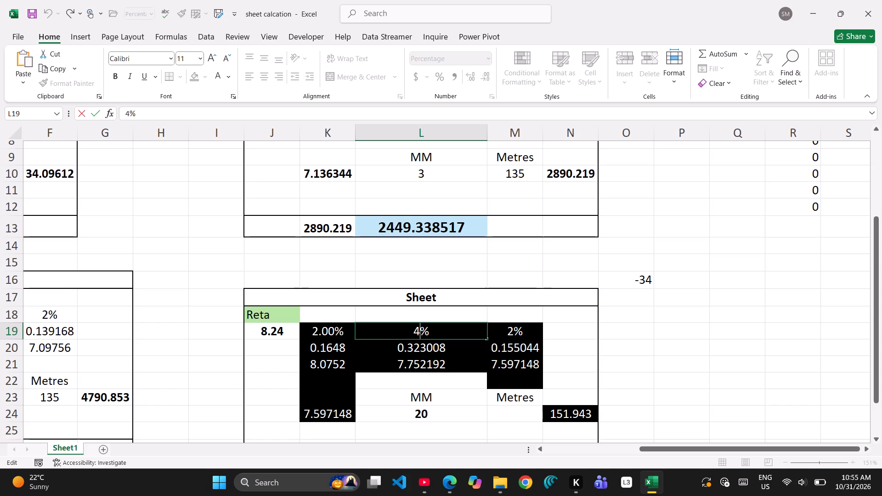
scroll(366, 288, "down", 2)
scroll(277, 331, "up", 3)
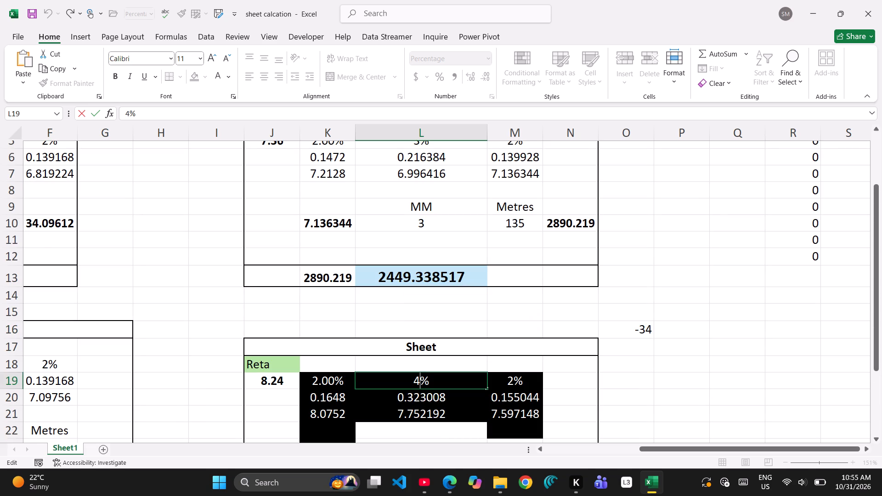
left_click(343, 273)
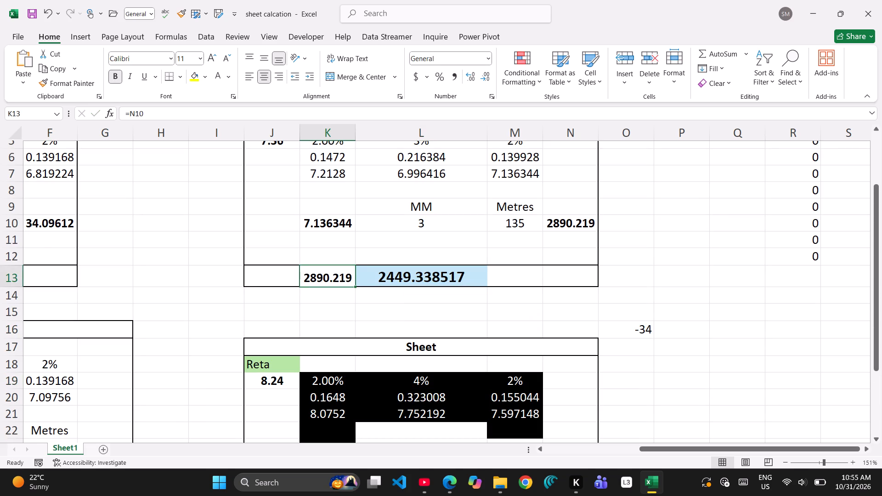
left_click(390, 281)
double_click(329, 275)
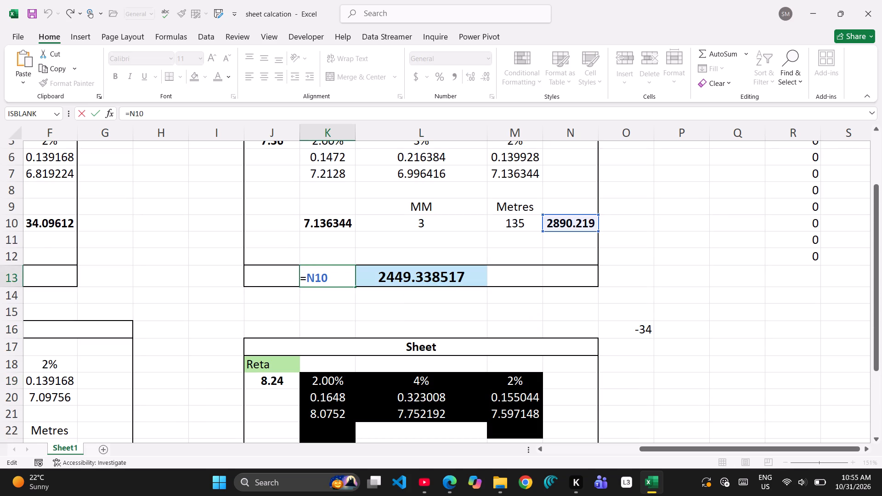
left_click(392, 280)
double_click(392, 280)
left_click(433, 309)
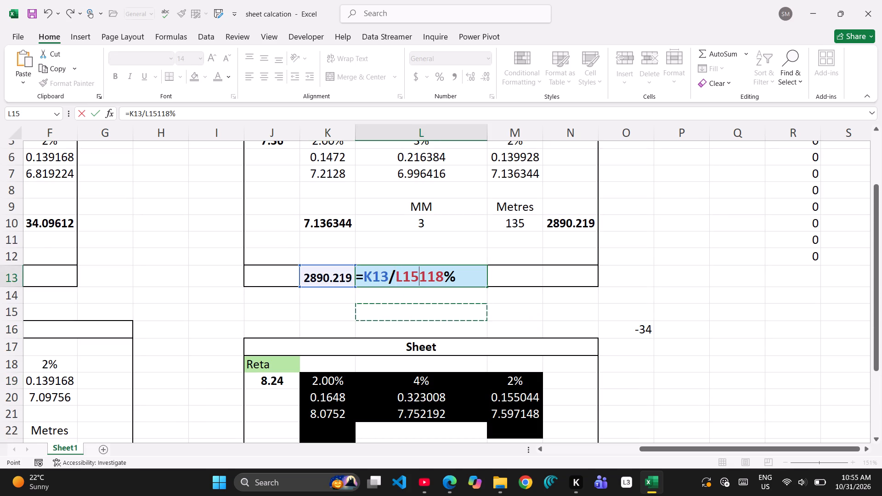
key("Escape")
scroll(437, 261, "up", 3)
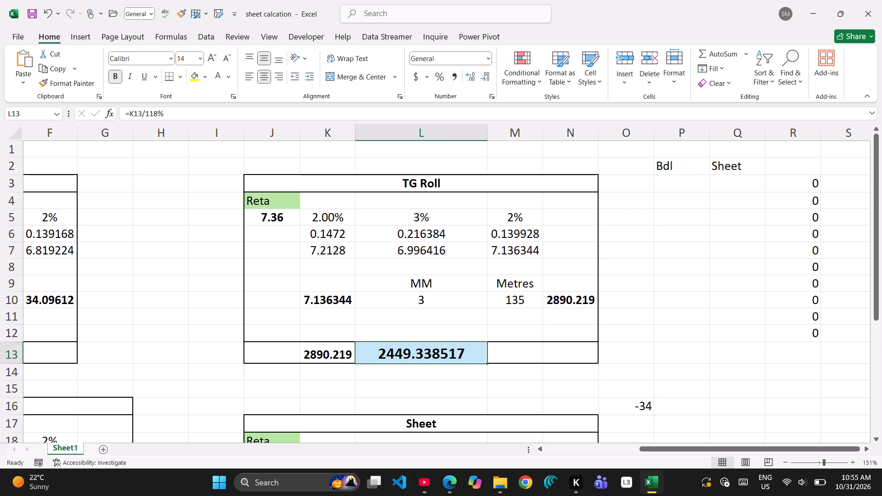
Set the last percentage in the TG Roll block, cell M5, to 6%.
double_click(502, 255)
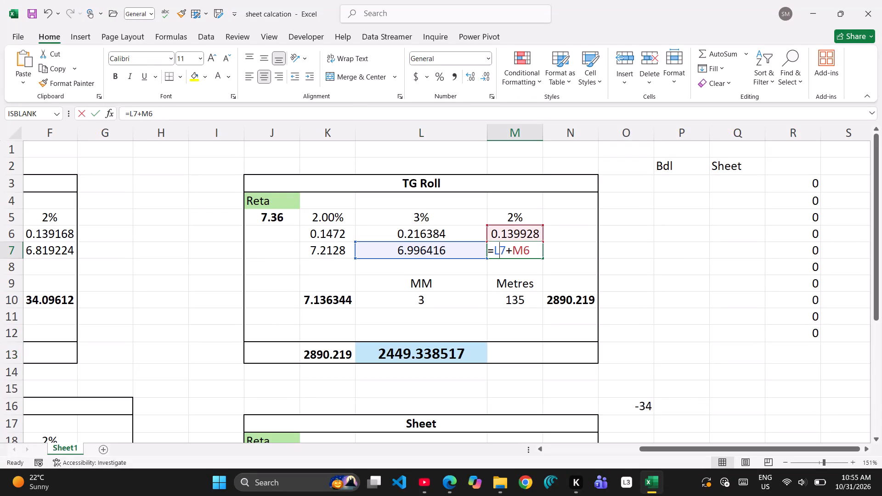
left_click(512, 219)
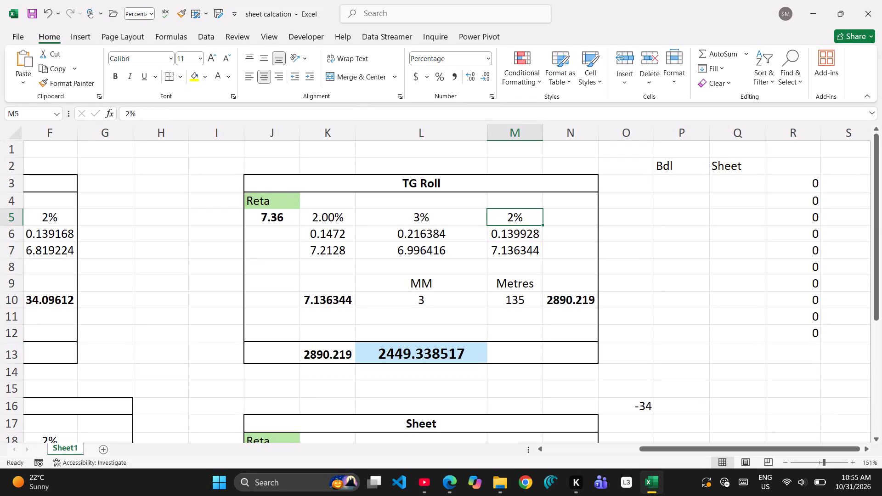
double_click(512, 219)
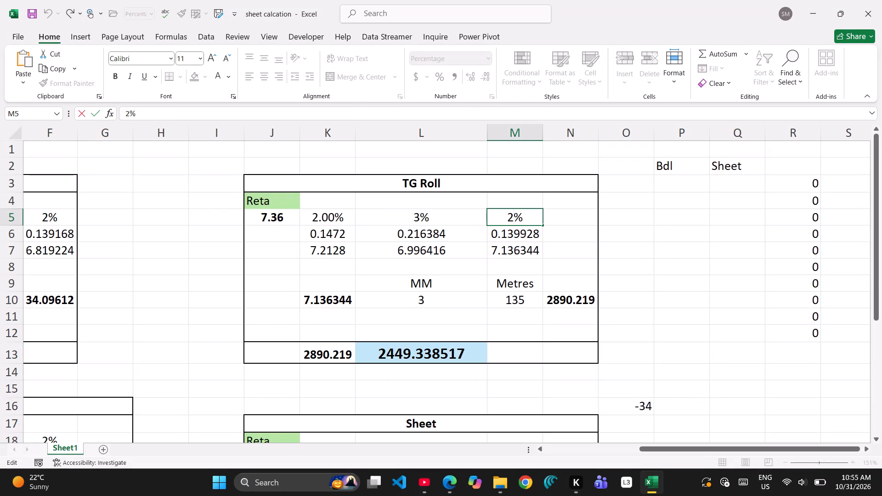
key("BackSpace")
key("6")
key("Return")
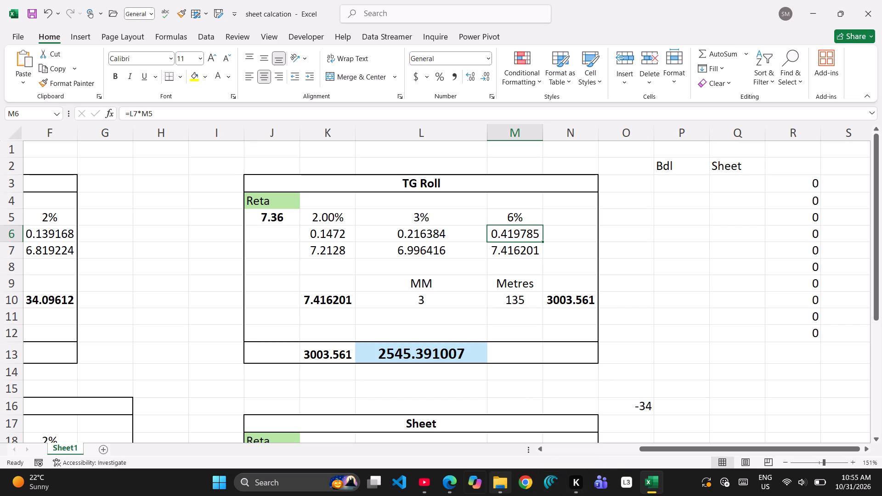
Switch back to the Odoo quotation in Edge and review the four EPE roll order lines.
left_click(446, 427)
scroll(315, 350, "down", 3)
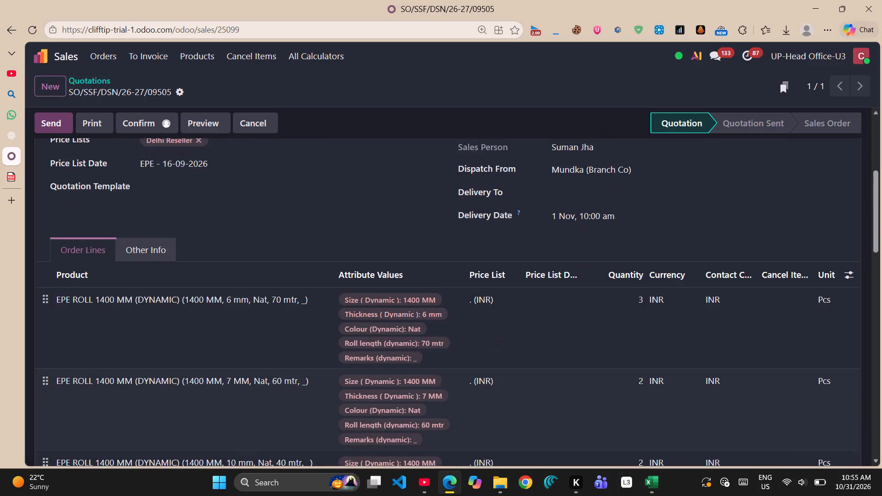
scroll(315, 350, "down", 3)
scroll(315, 350, "up", 1)
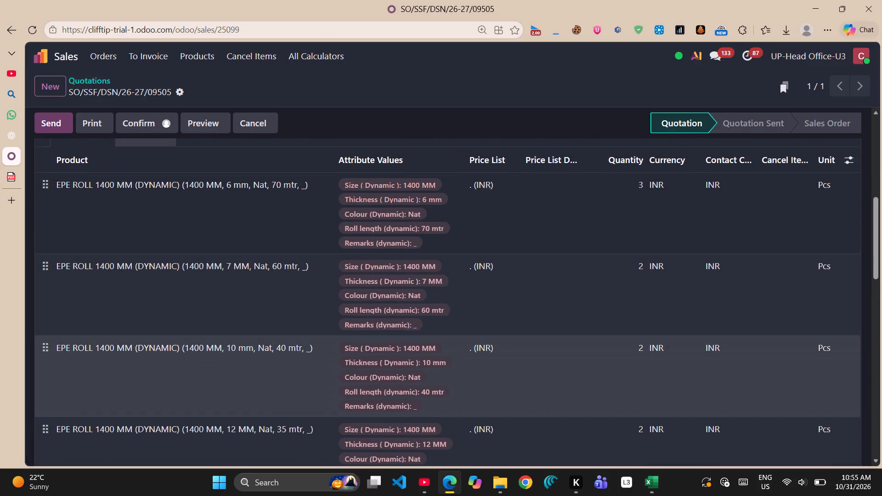
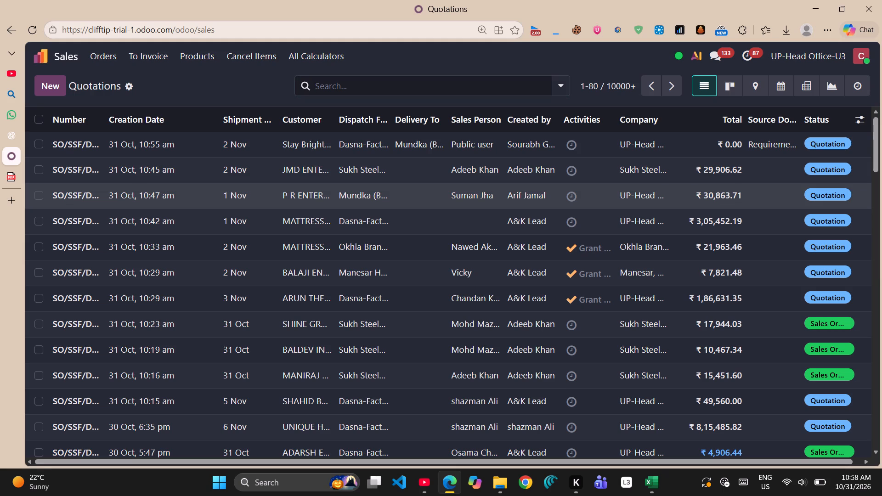
Open the company selection for UP-Head Office-U3 on the P R ENTERPRISES quotation.
left_click(776, 61)
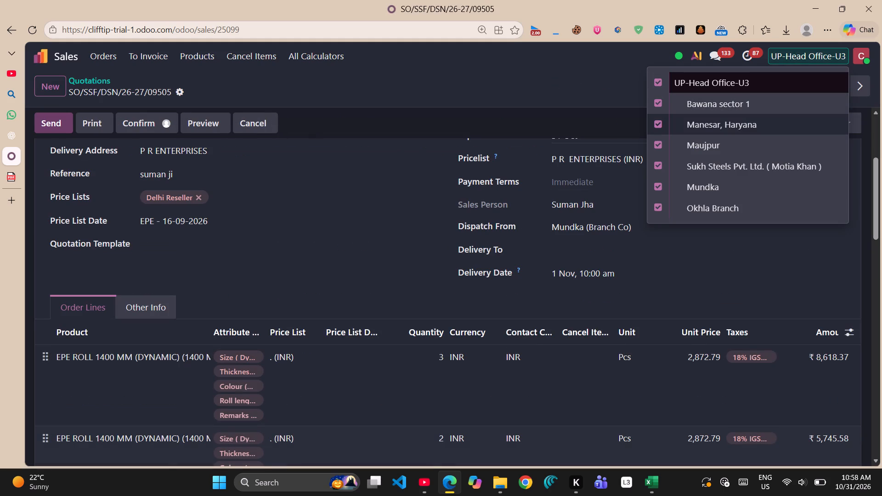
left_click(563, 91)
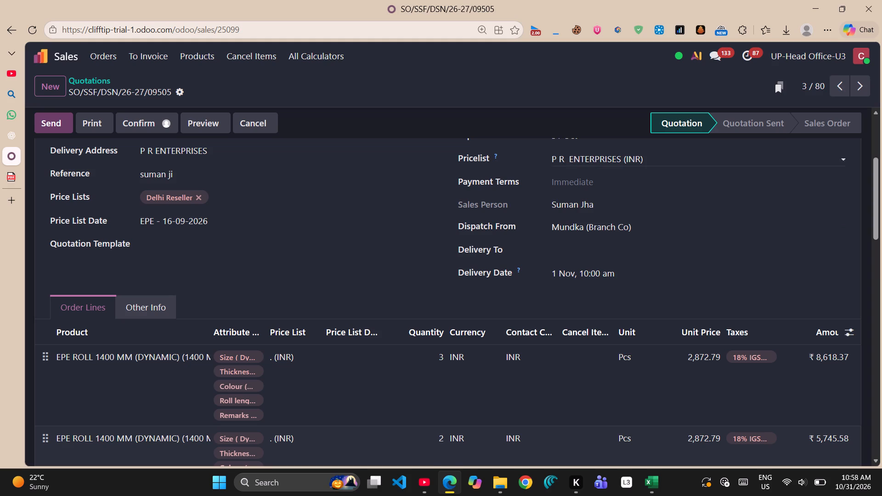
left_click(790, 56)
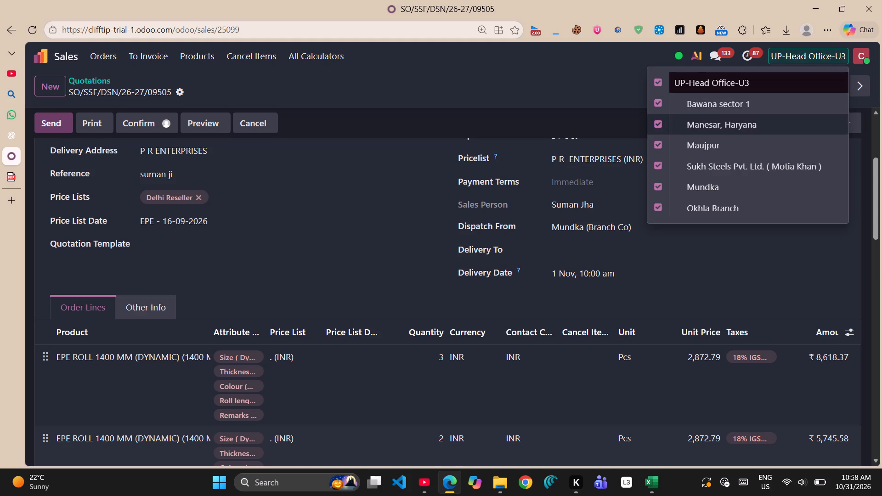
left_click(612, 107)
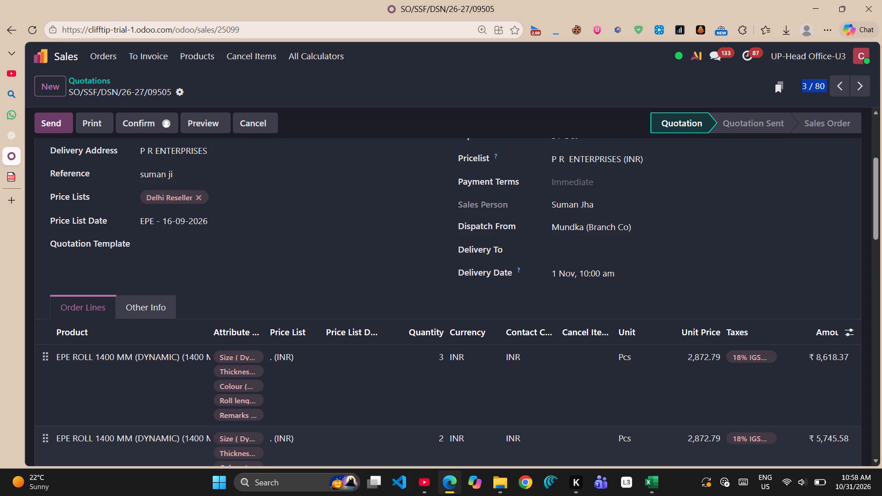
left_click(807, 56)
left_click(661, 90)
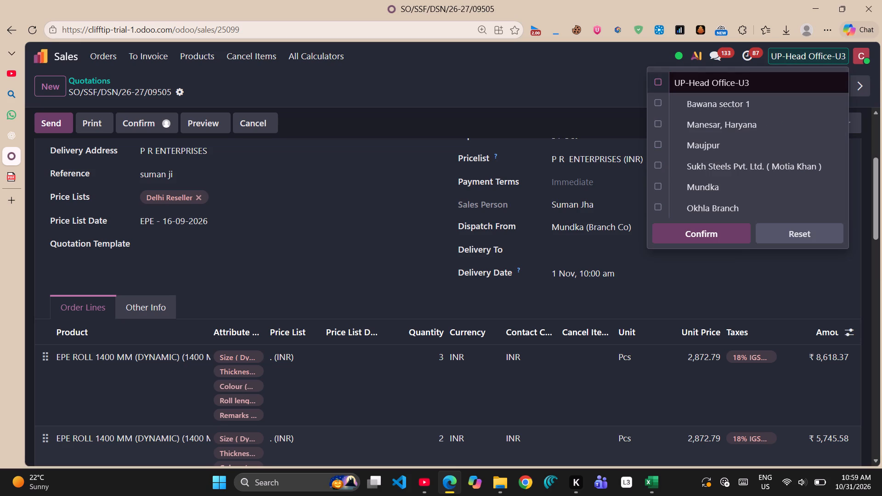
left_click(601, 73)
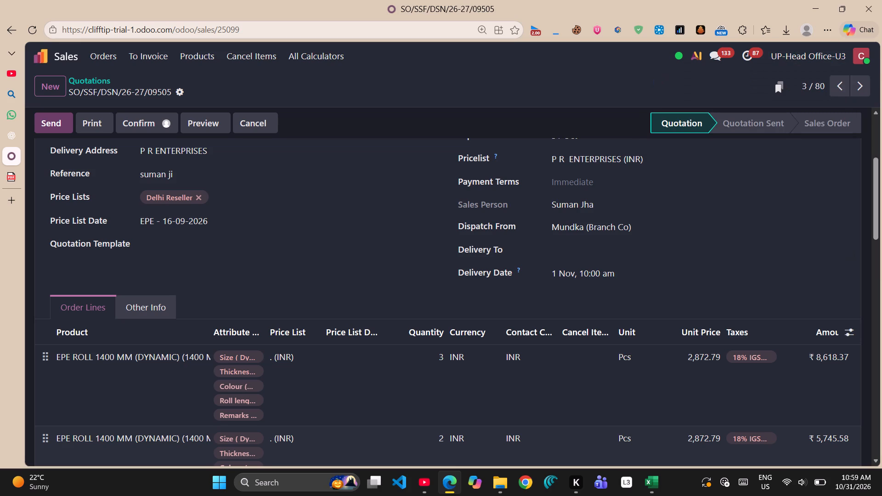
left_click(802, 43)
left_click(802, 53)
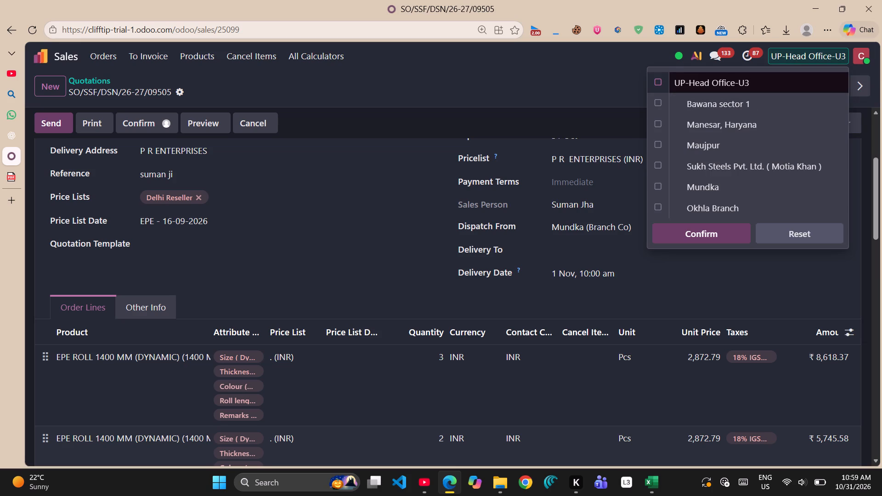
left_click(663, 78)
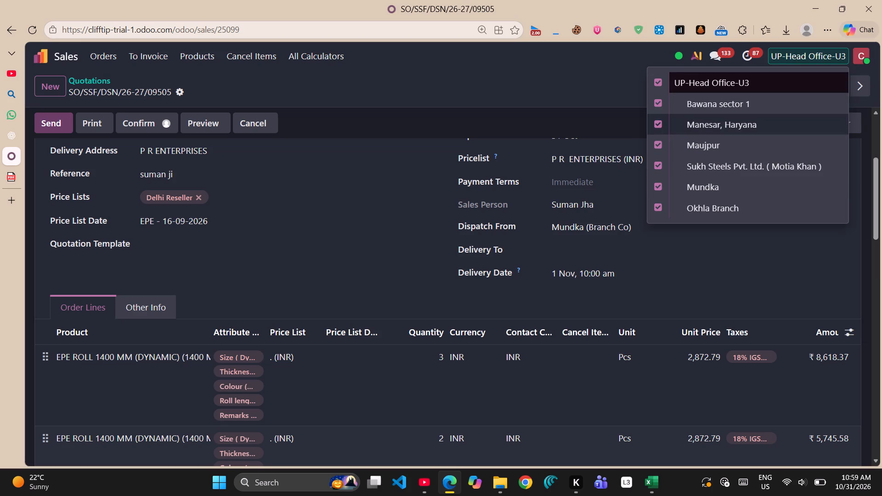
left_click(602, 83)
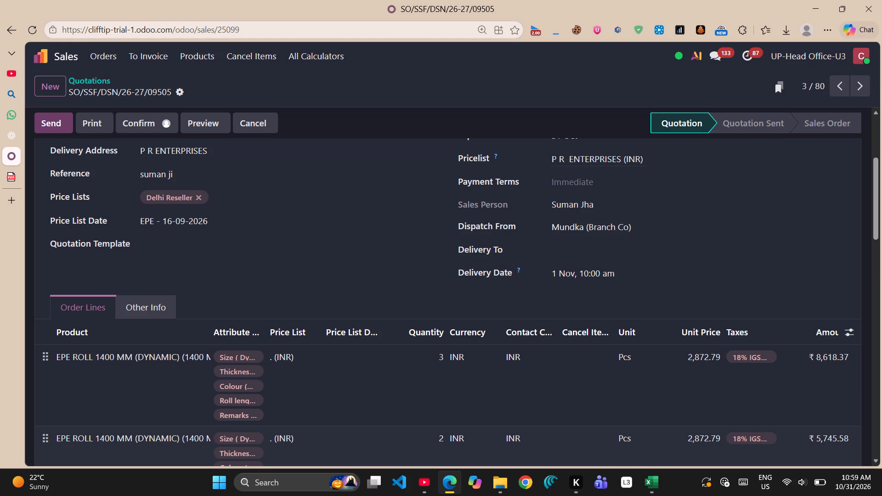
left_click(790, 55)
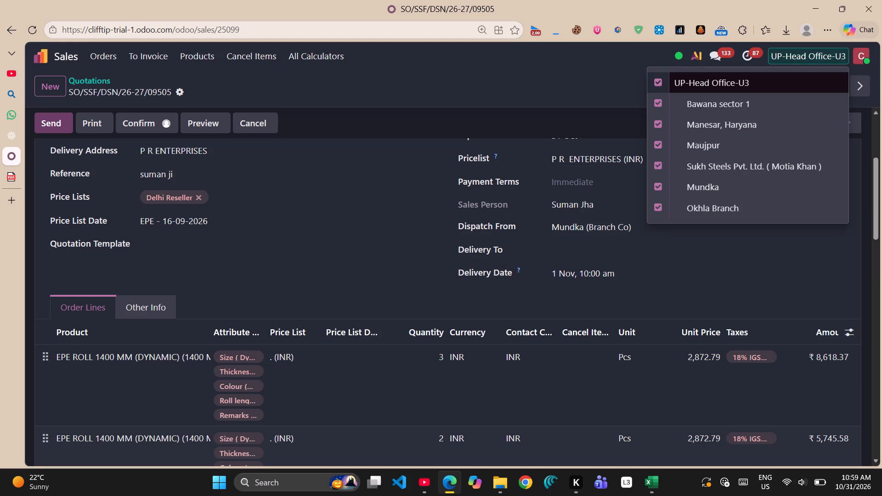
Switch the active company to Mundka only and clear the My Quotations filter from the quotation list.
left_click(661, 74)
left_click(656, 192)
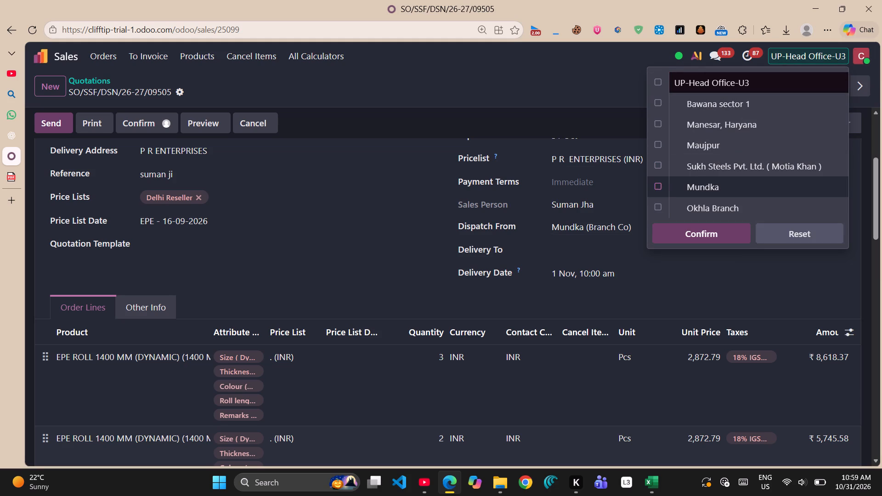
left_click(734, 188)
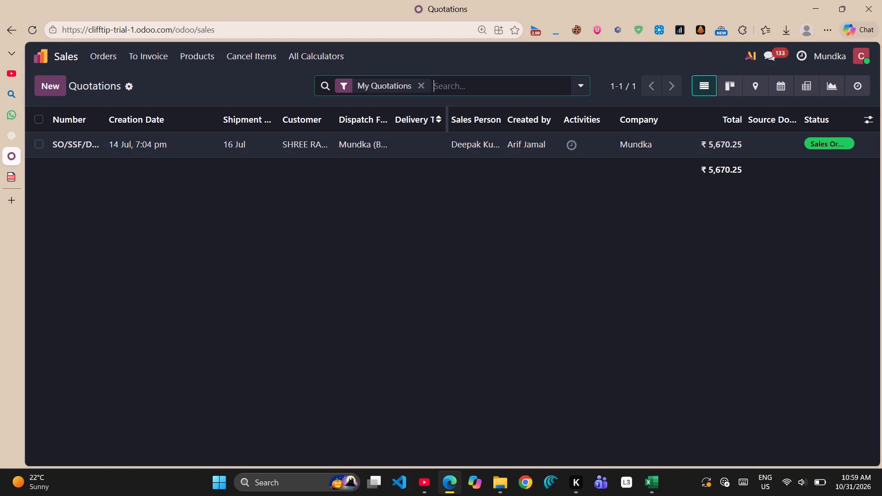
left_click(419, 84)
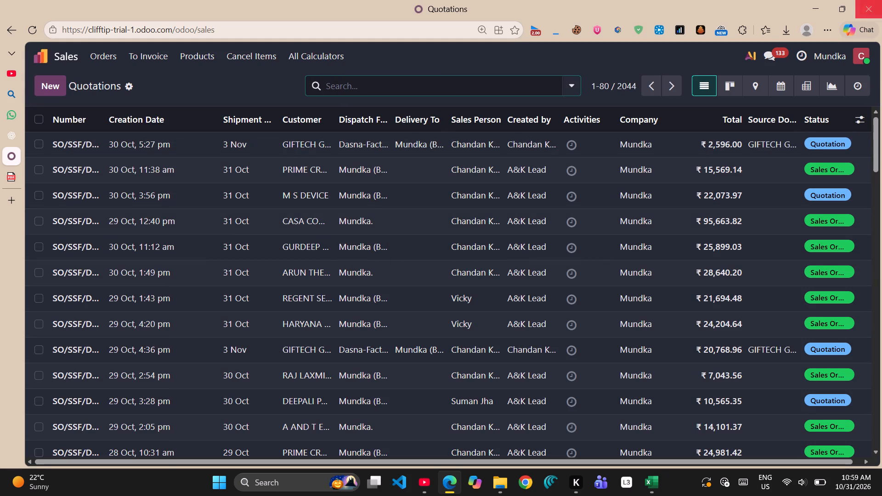
Switch the active company back to UP-Head Office-U3 with all its branches included.
left_click(834, 59)
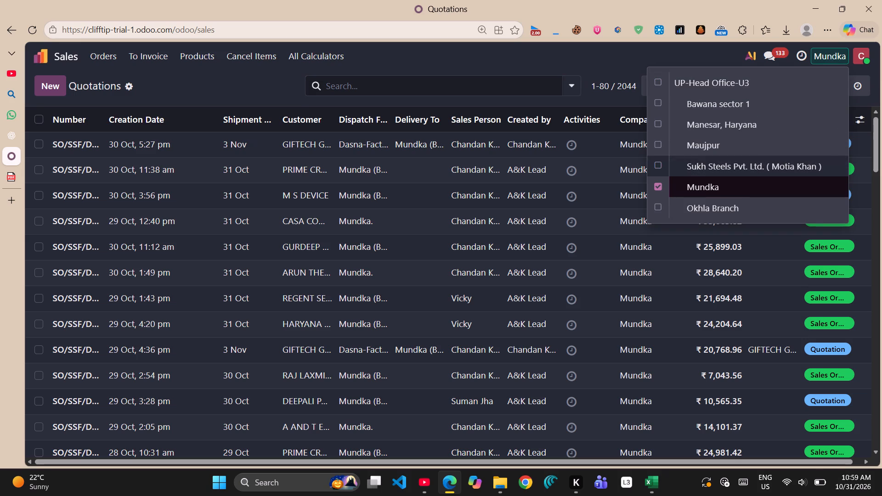
left_click(659, 82)
left_click(752, 89)
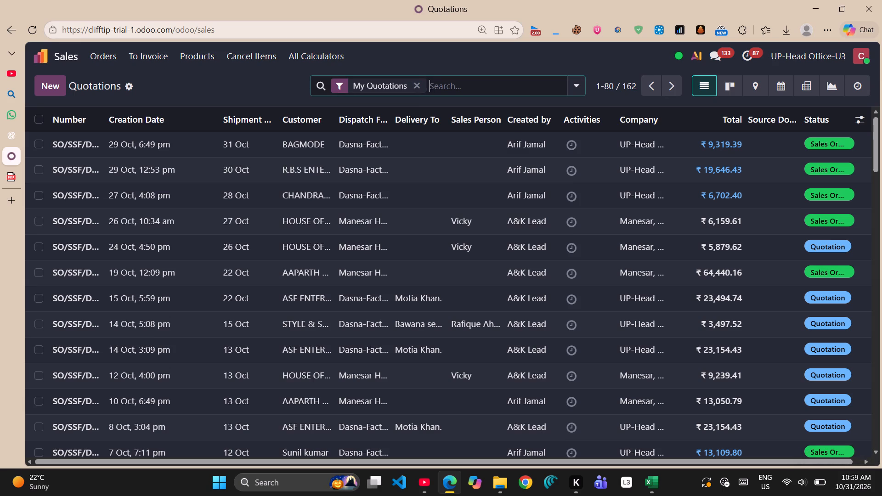
left_click(420, 87)
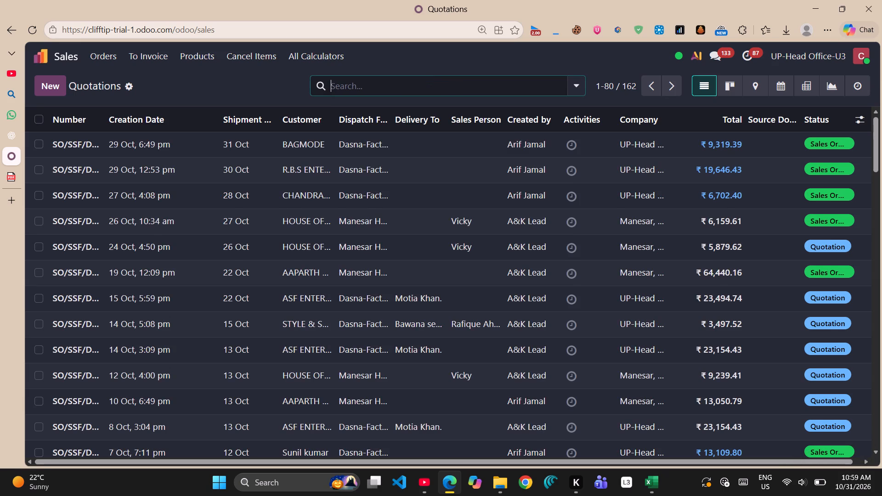
key("p")
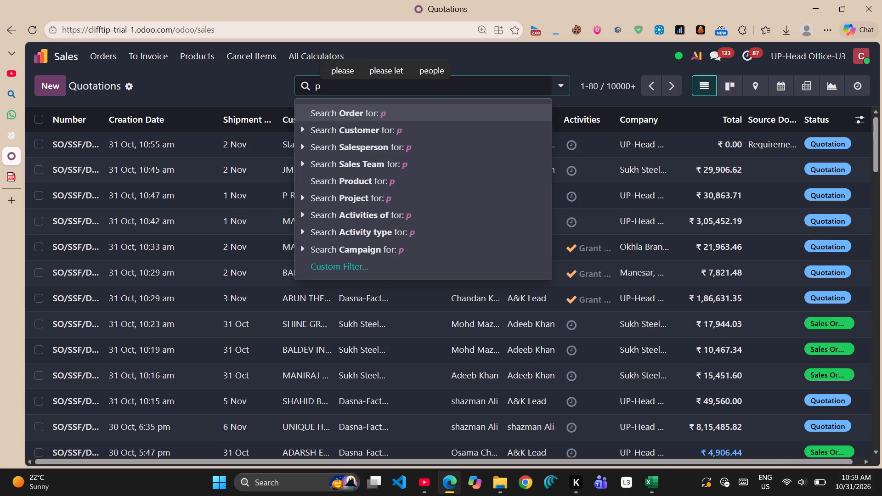
Search the quotation list's orders for "p r" and open the P R ENTERPRISES sales order created 3 Sept at 11:16 am.
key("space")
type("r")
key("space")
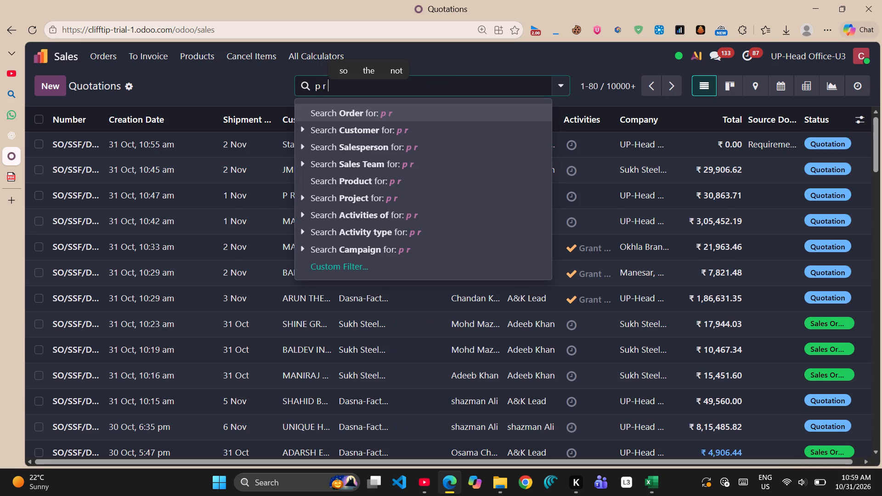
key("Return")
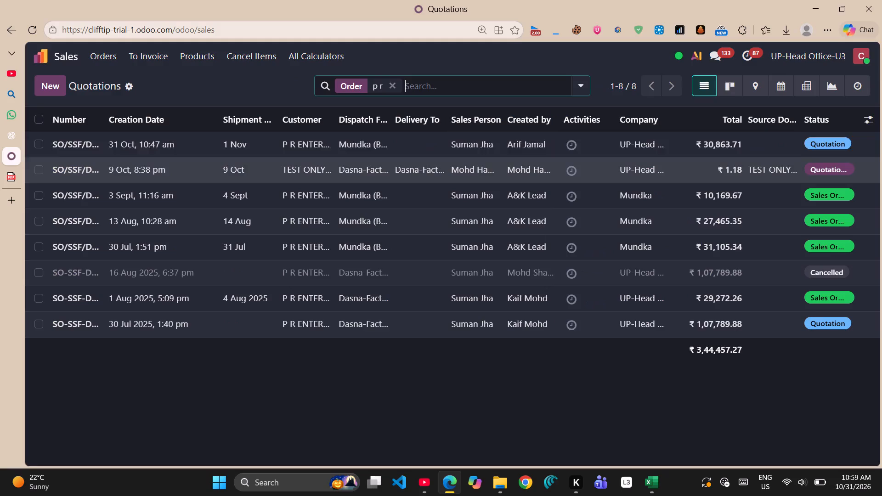
left_click(365, 202)
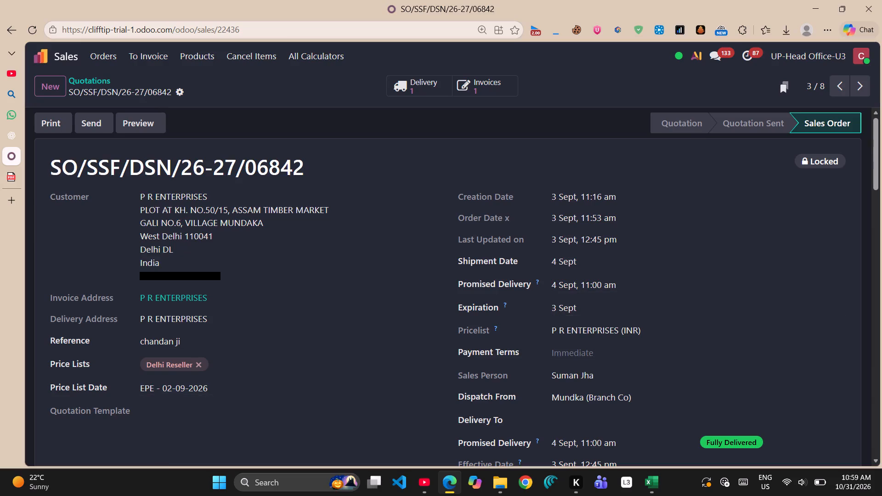
Review the EPE roll order lines in P R ENTERPRISES' 3 Sept sales order, including quantities and unit prices.
left_click(178, 95)
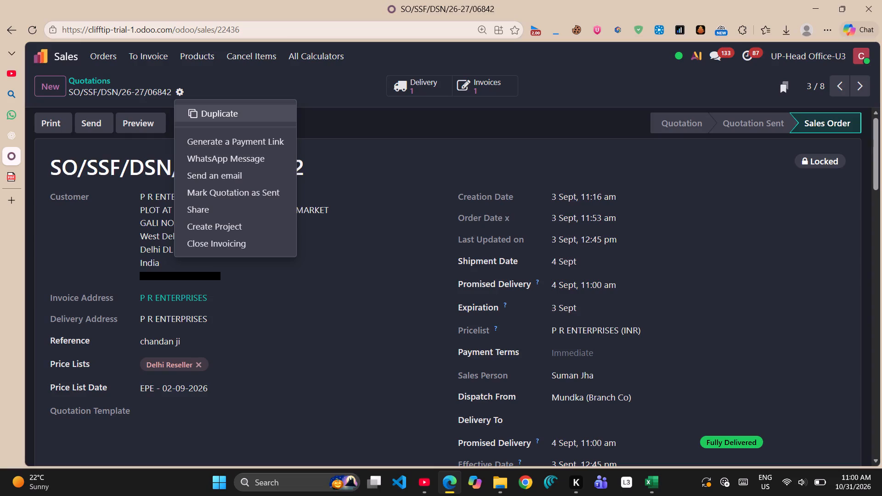
left_click(326, 114)
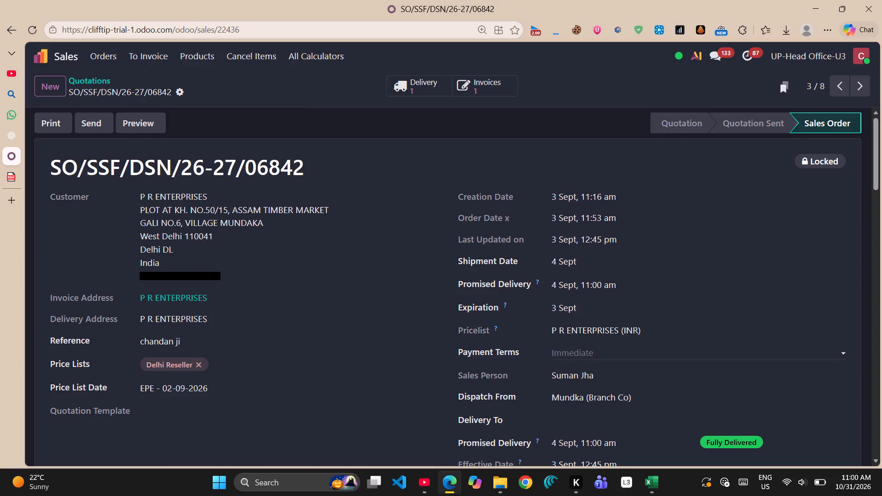
scroll(618, 346, "down", 6)
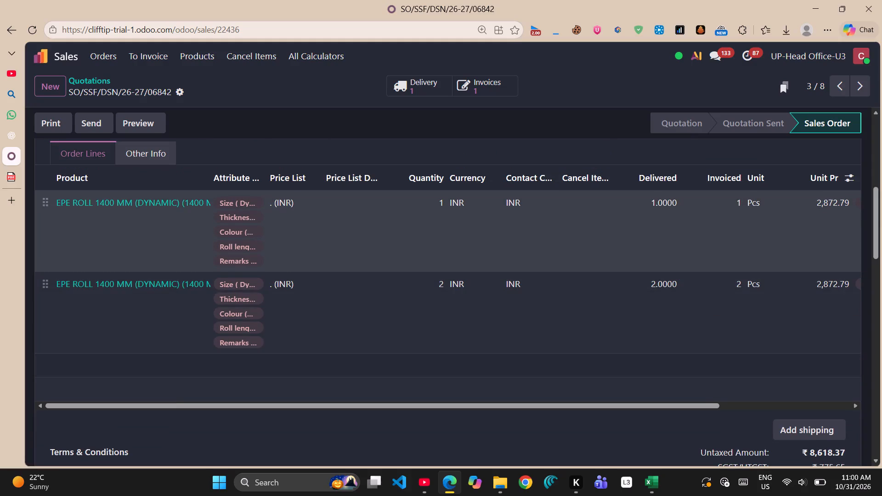
scroll(596, 281, "up", 4)
scroll(650, 188, "up", 2)
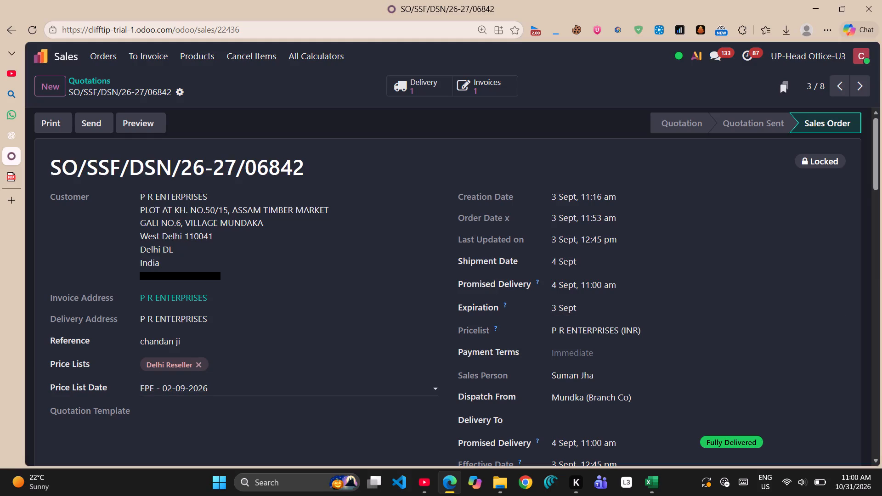
left_click(237, 385)
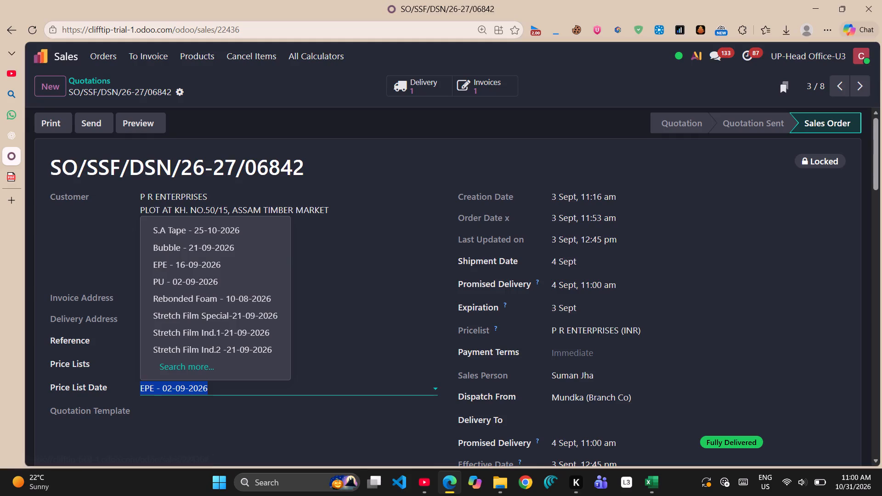
left_click(340, 198)
scroll(325, 248, "down", 2)
scroll(323, 265, "up", 2)
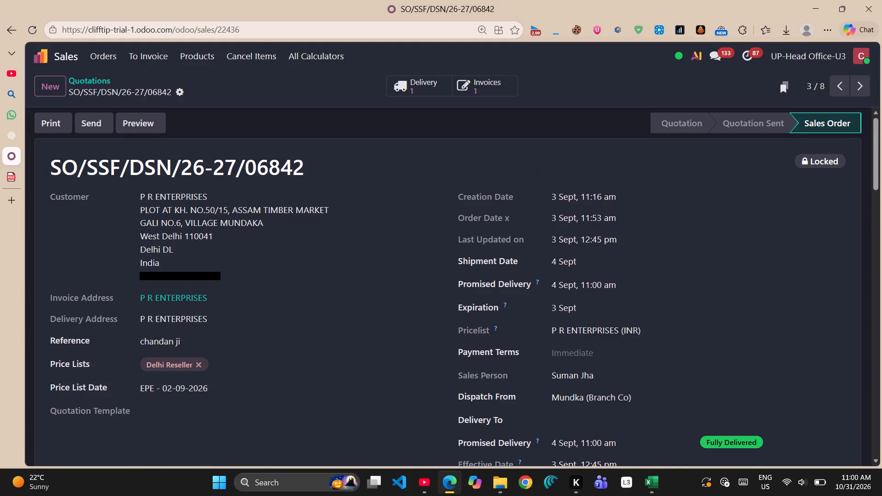
left_click(177, 88)
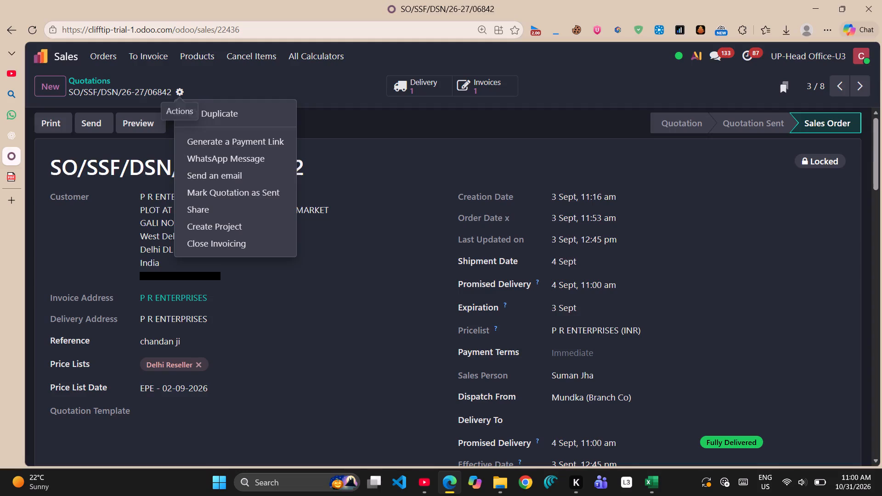
left_click(257, 113)
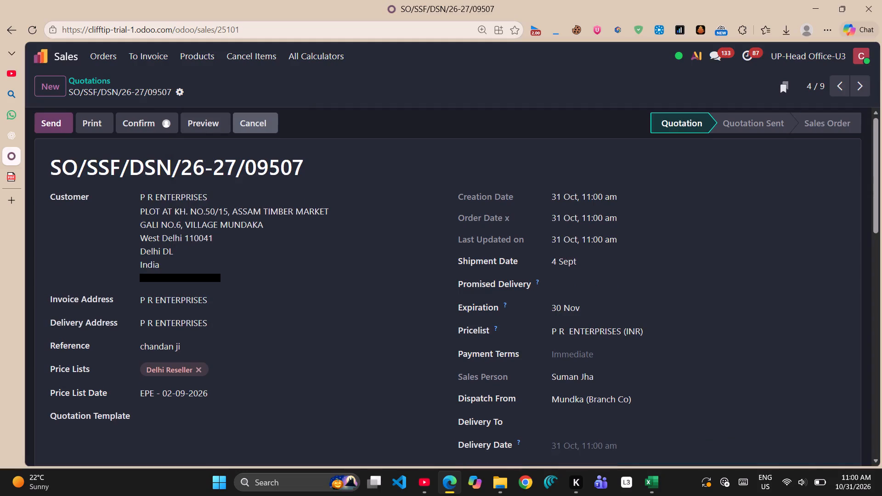
Set the duplicated quotation's Price List Date to EPE - 16-09-2026.
scroll(289, 220, "down", 2)
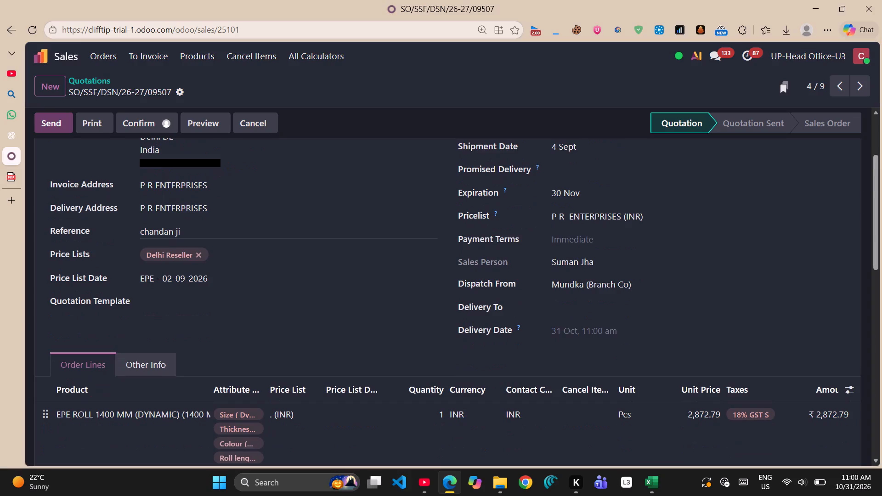
left_click(220, 283)
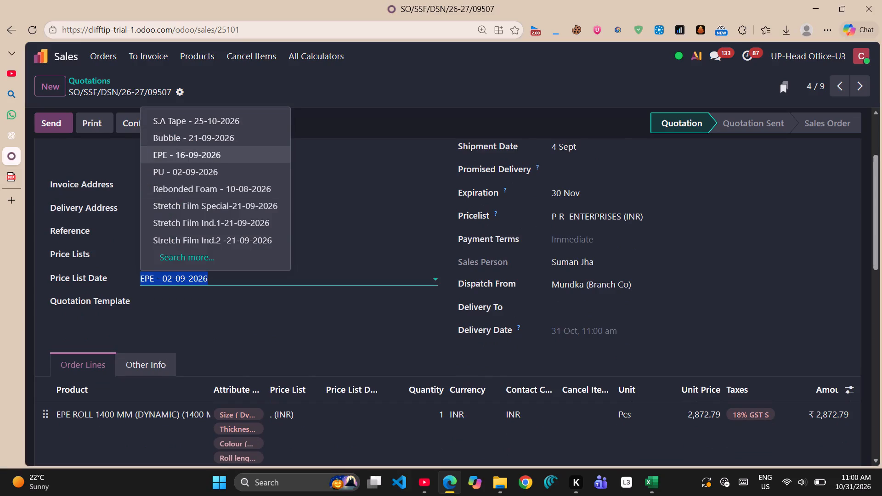
left_click(204, 150)
left_click(204, 153)
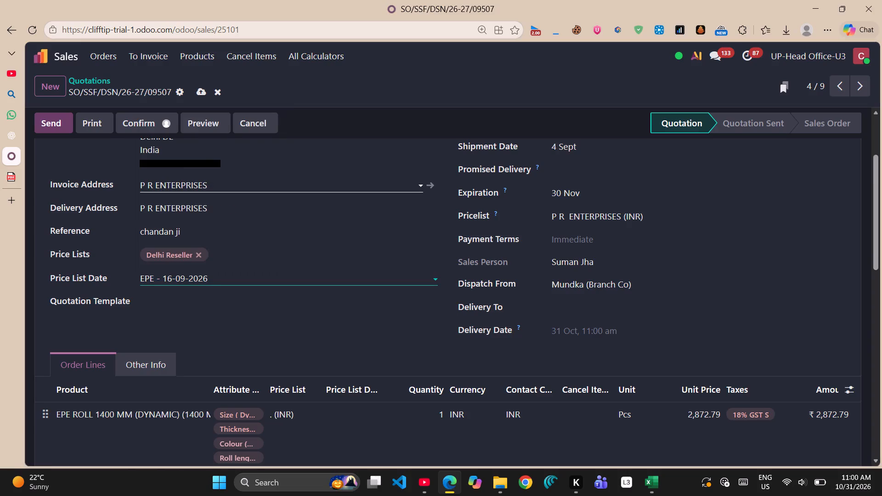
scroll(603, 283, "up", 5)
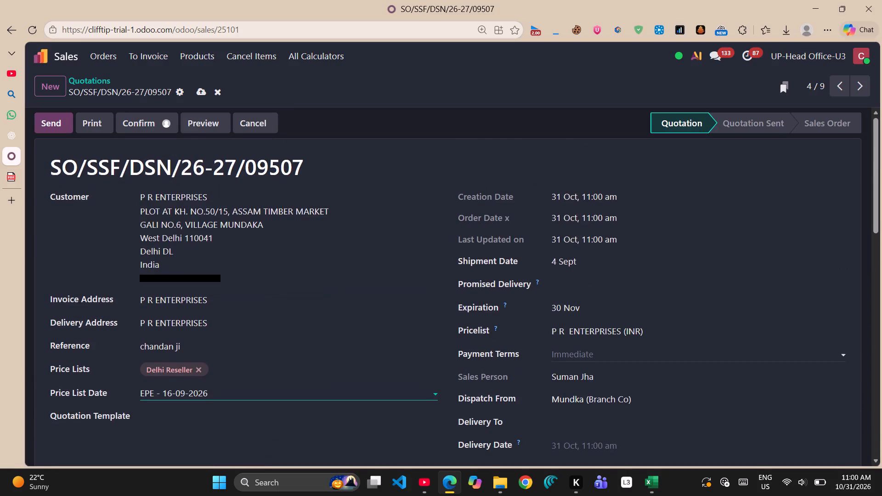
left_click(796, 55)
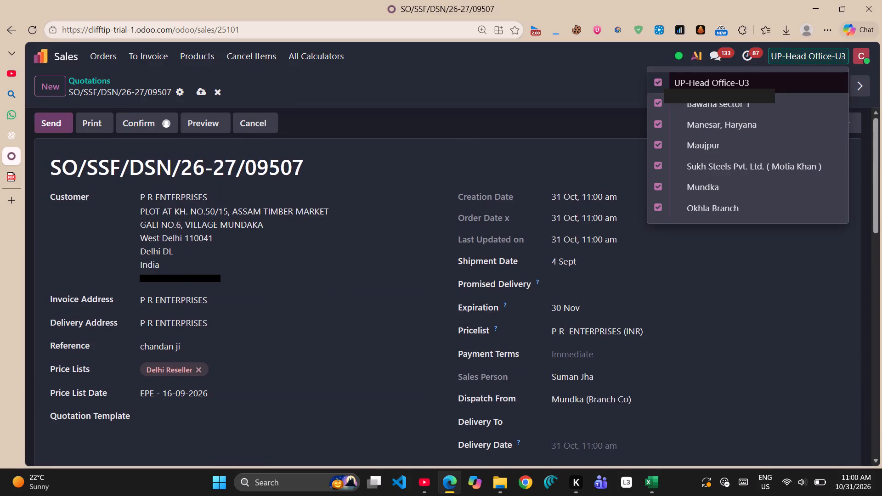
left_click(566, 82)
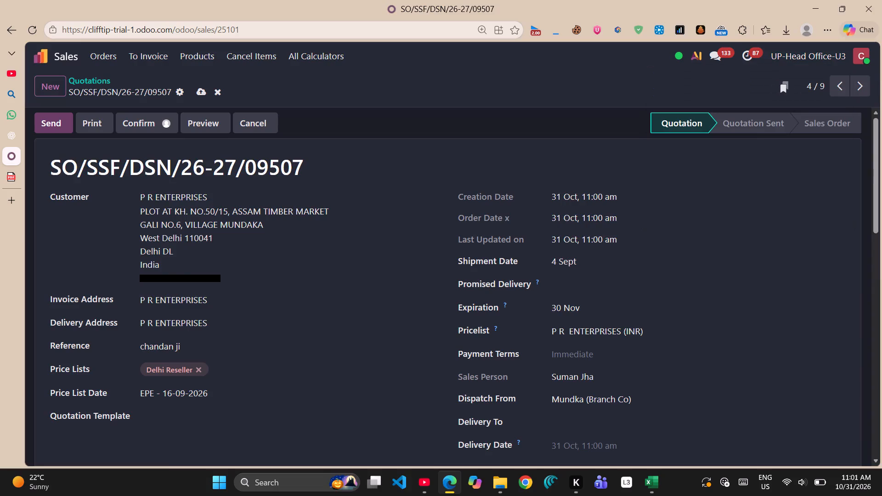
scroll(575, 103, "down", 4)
Set the Shipment Date to 1 Nov 2026 and the Promised Delivery to 1 Nov 2026 at 11:00 am.
left_click(577, 257)
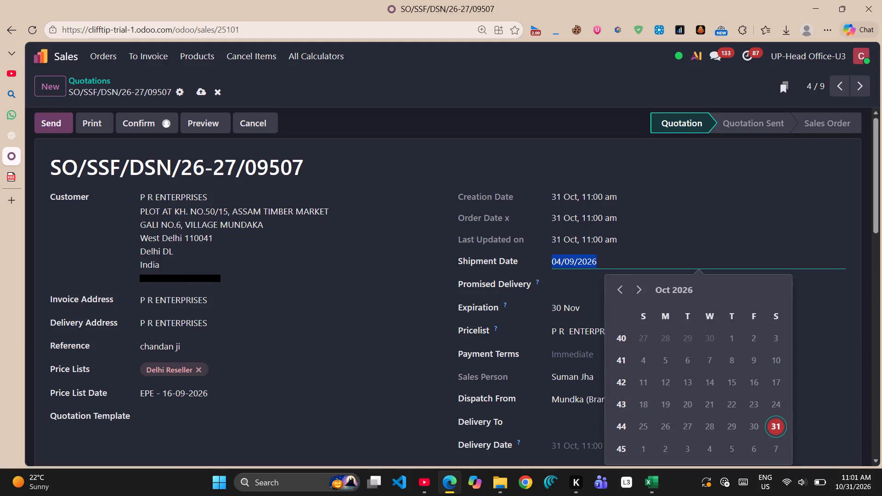
left_click(639, 294)
left_click(643, 333)
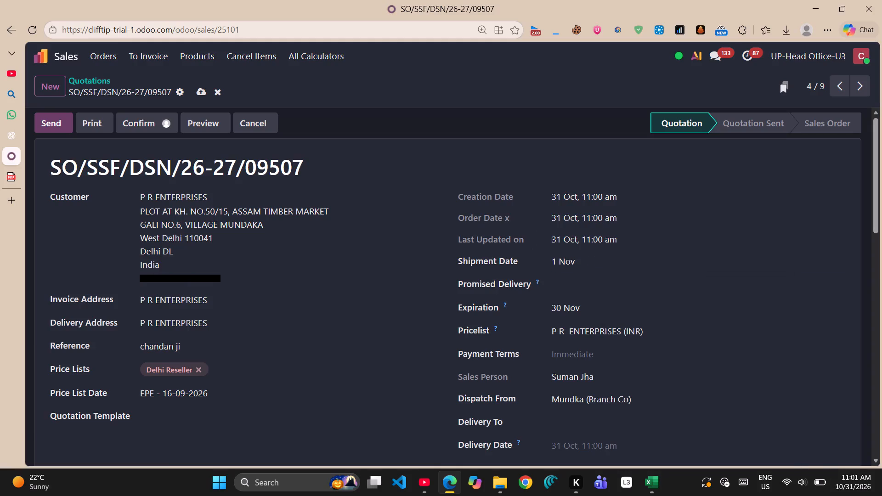
left_click(585, 284)
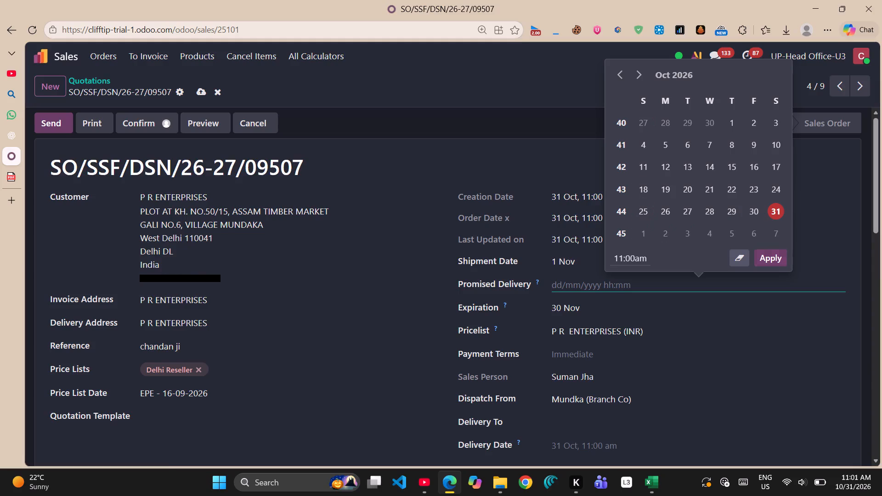
left_click(641, 231)
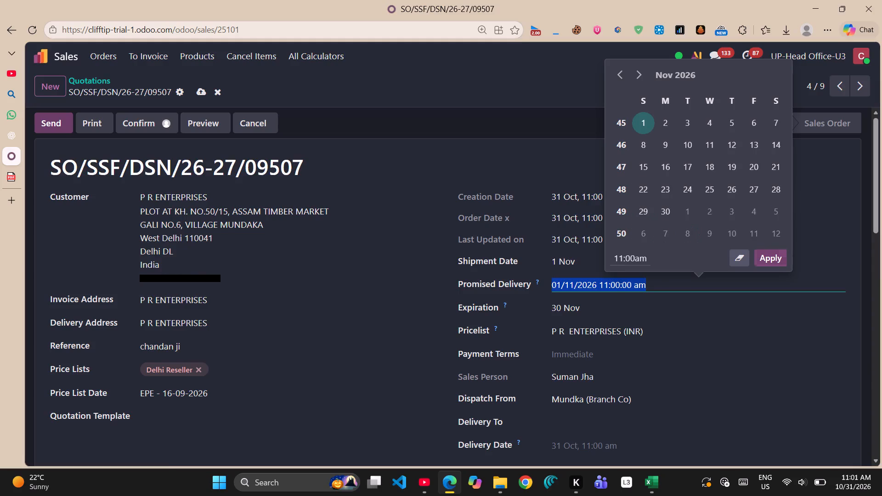
left_click(776, 256)
left_click(554, 307)
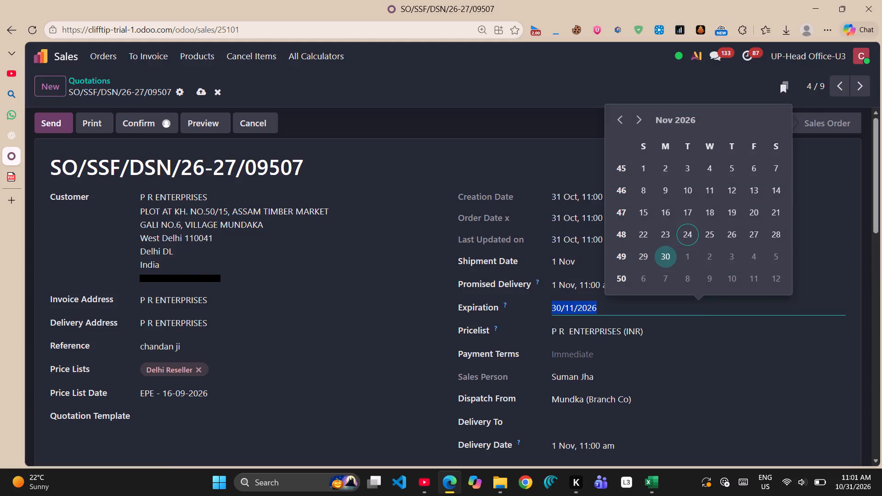
scroll(682, 227, "up", 3)
left_click(622, 124)
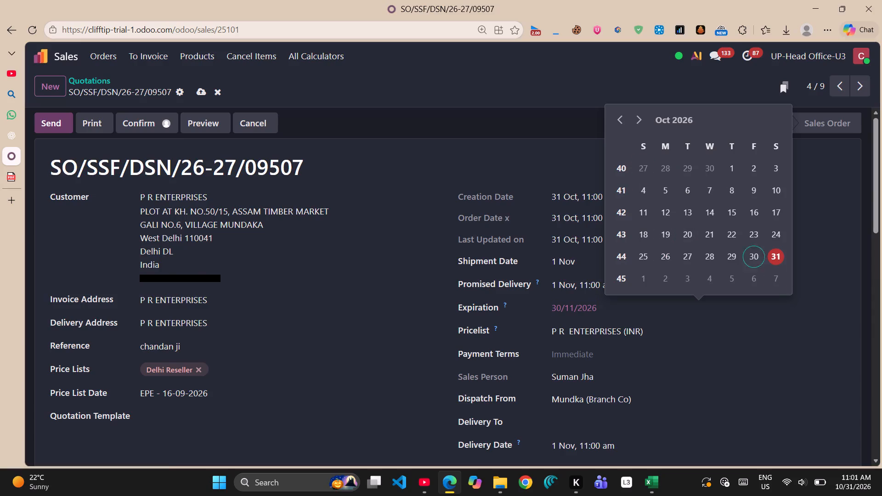
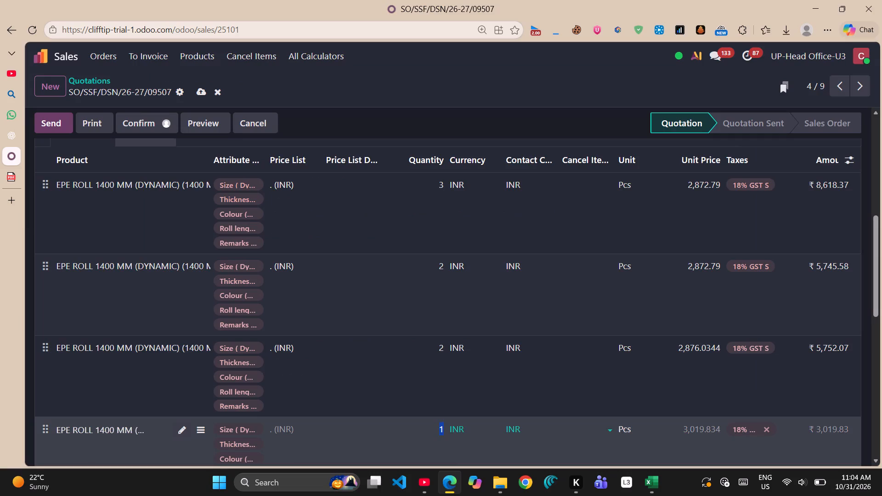
key("2")
left_click(505, 72)
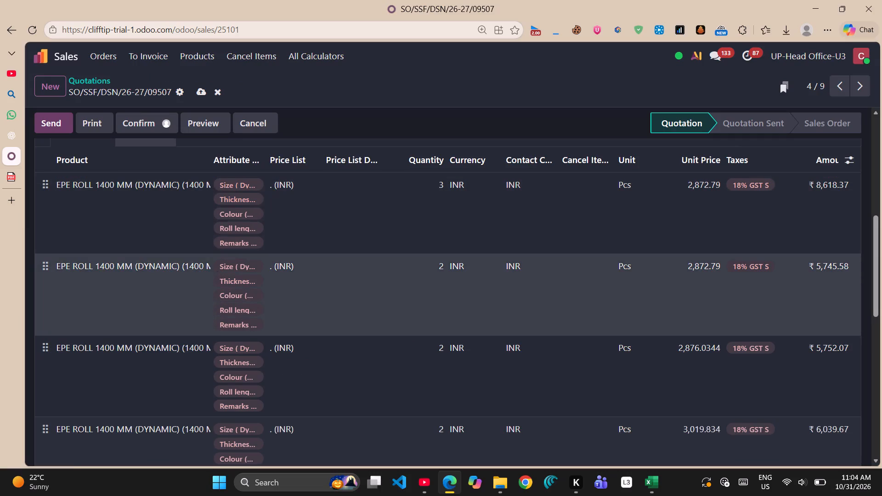
Widen the Attribute Values column of the order lines so each roll's full thickness and length can be read.
scroll(506, 311, "up", 6)
scroll(506, 311, "down", 5)
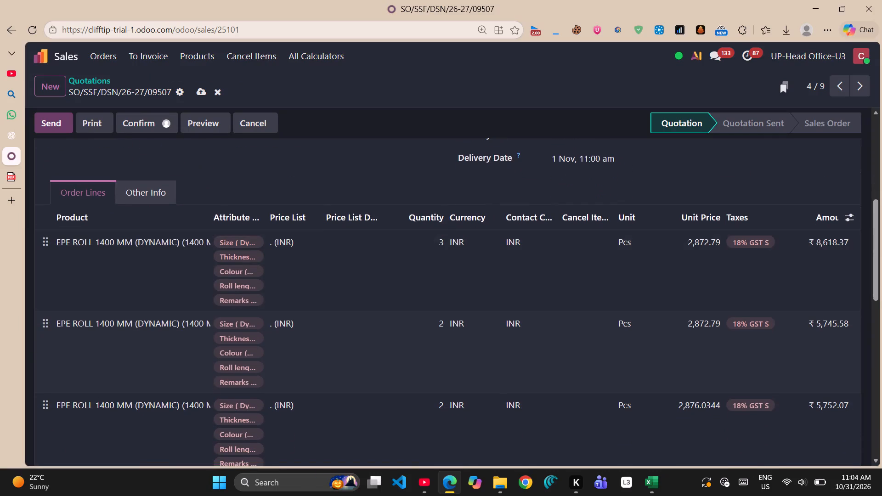
left_click_drag(266, 217, 324, 226)
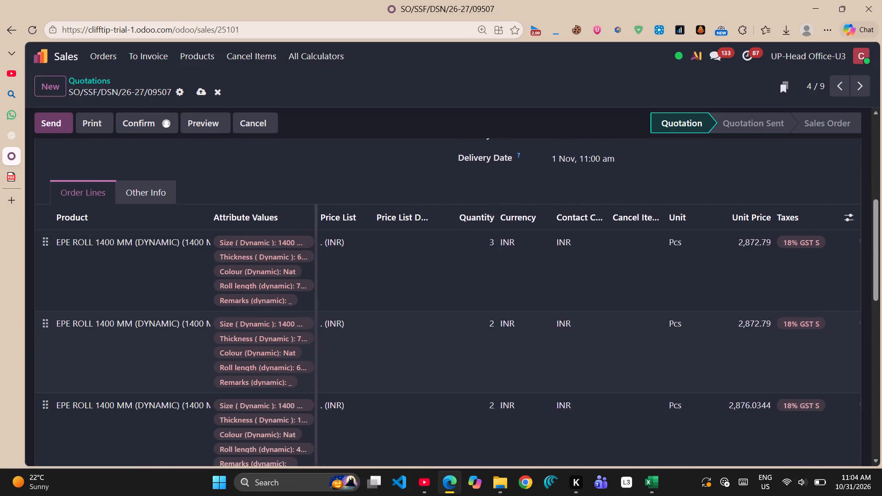
left_click_drag(324, 226, 341, 229)
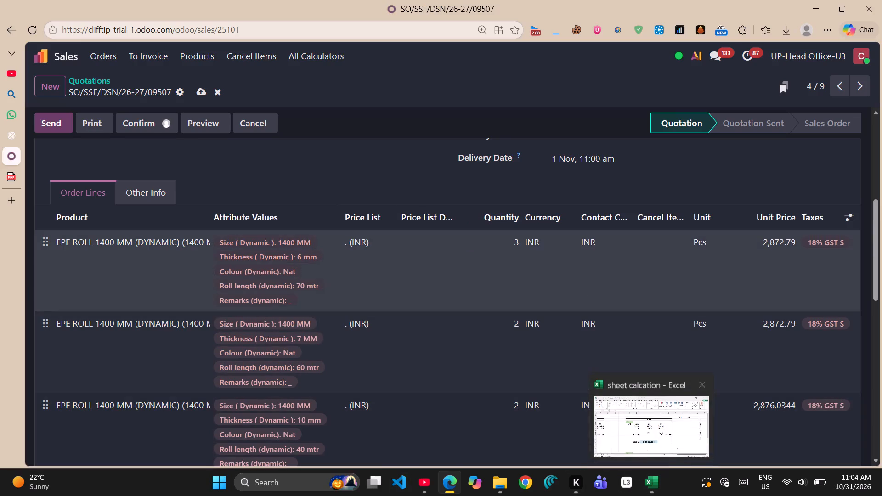
Set the quotation's promised delivery to 2 Nov 2026, 11:00 am, and its shipment date to 2 Nov 2026.
scroll(354, 141, "up", 3)
scroll(374, 211, "up", 3)
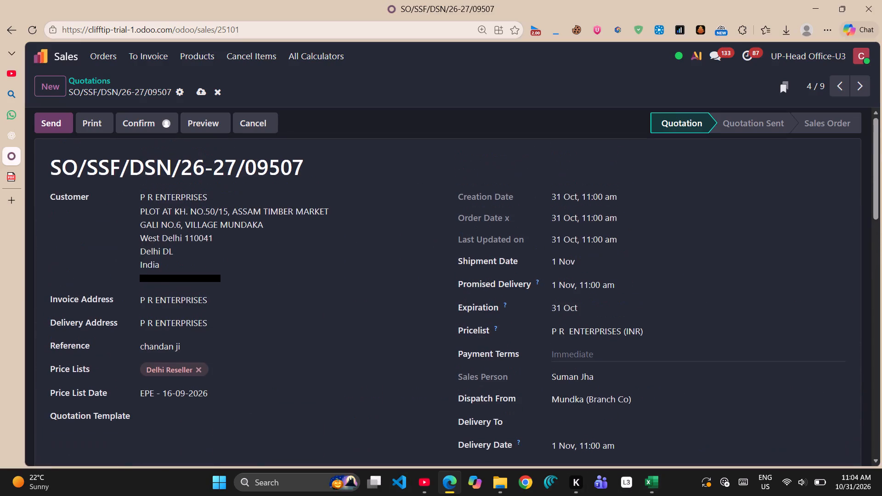
left_click(605, 283)
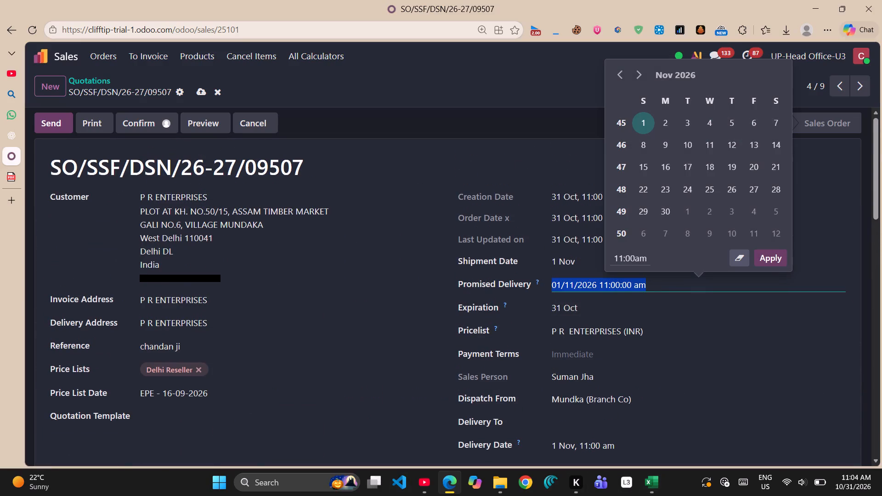
left_click(663, 120)
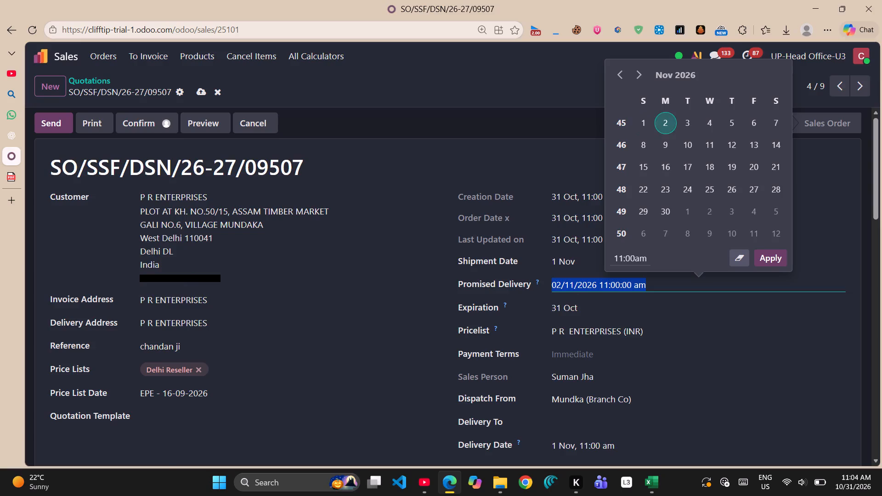
left_click(770, 254)
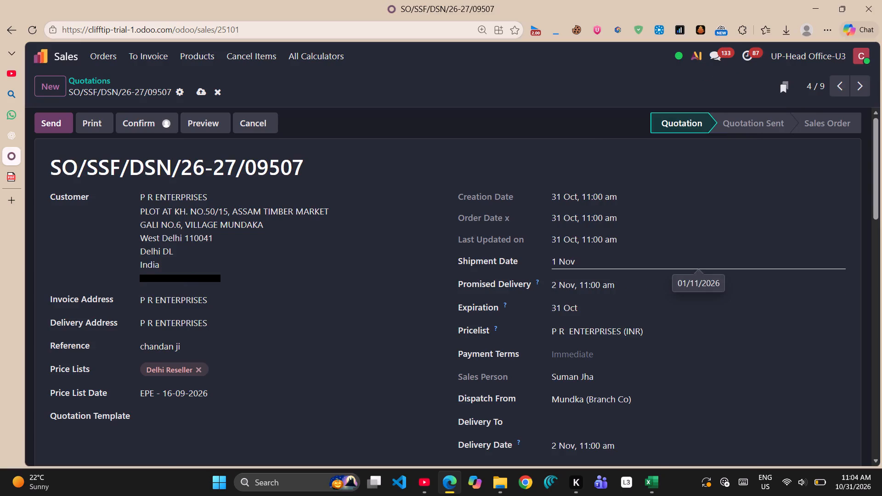
left_click(588, 260)
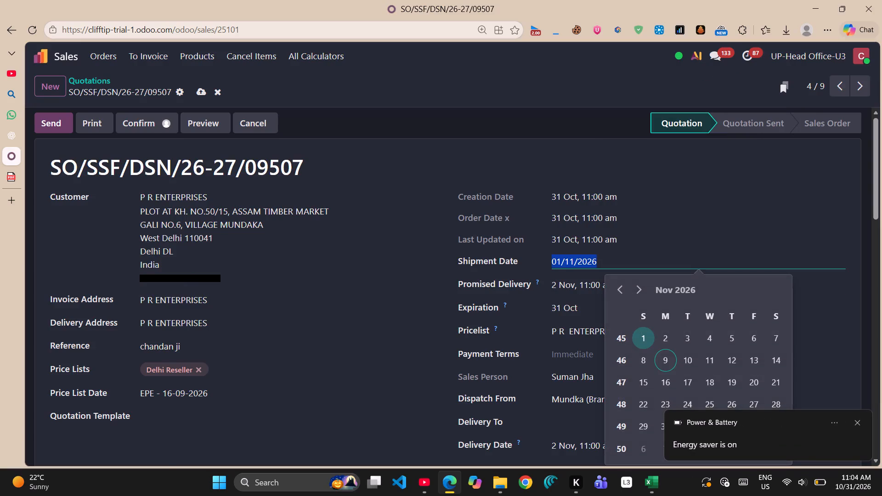
left_click(670, 336)
Look over the quotation's updated dates and save the quotation manually.
scroll(587, 362, "down", 2)
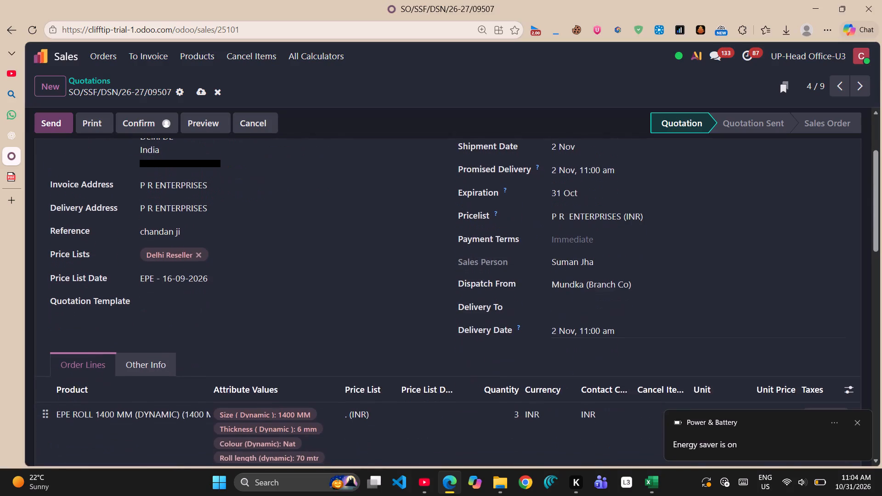
scroll(543, 279, "up", 1)
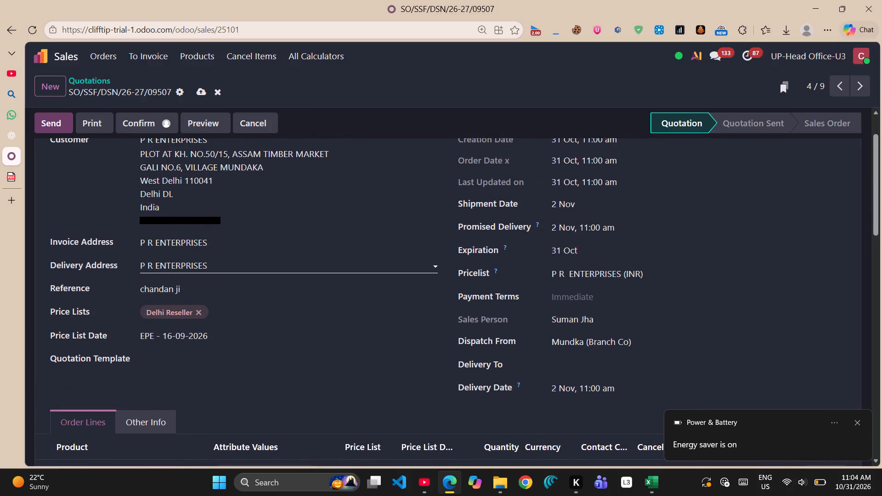
left_click(197, 91)
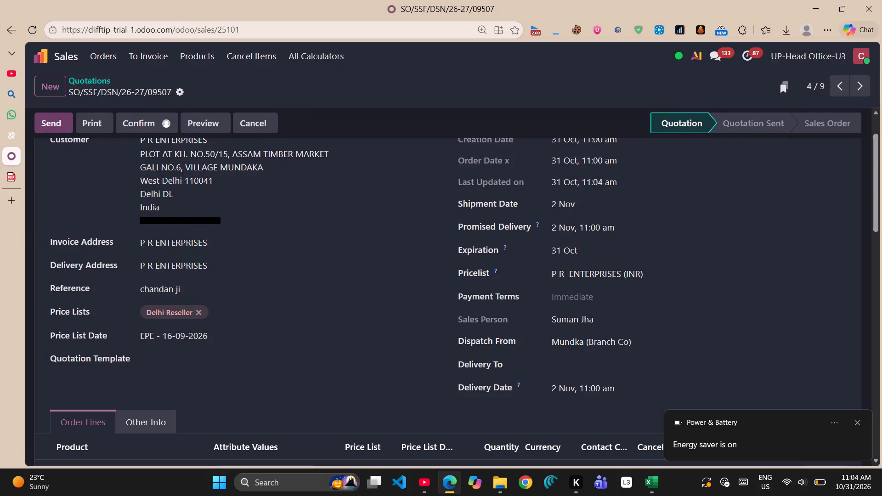
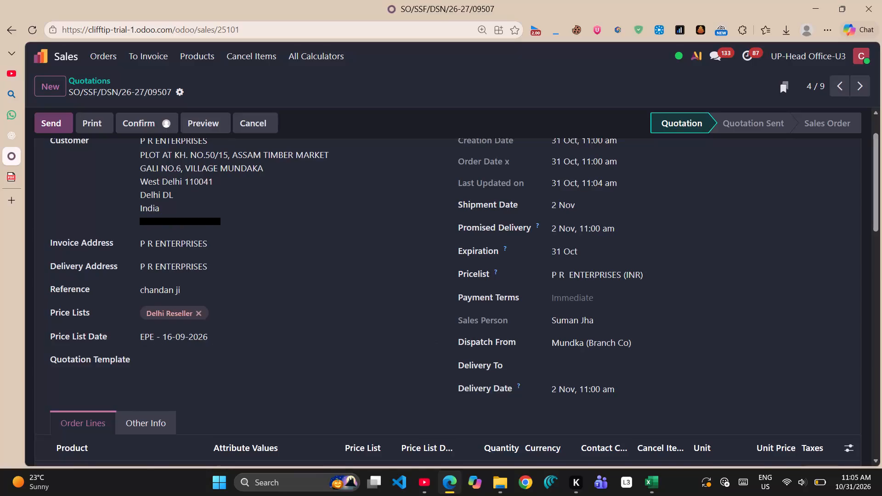
Review the saved quotation from its customer and date details down to the attributes, quantities and unit prices of the order lines.
scroll(347, 321, "up", 3)
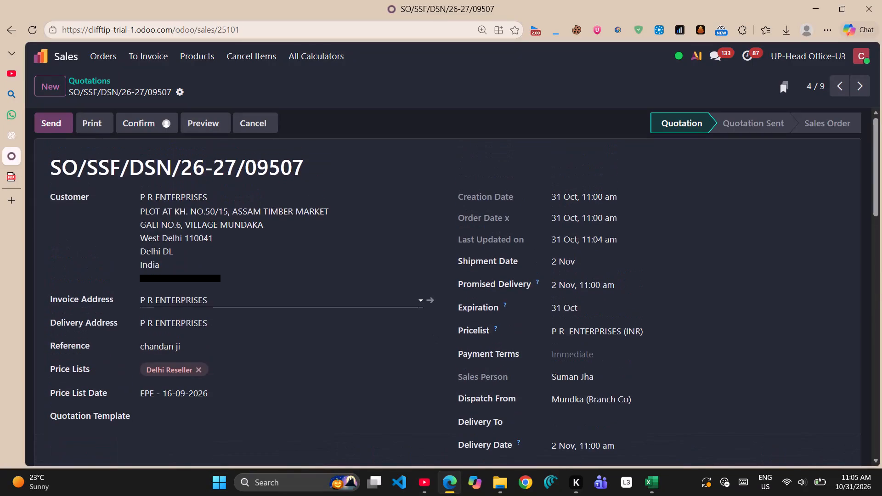
scroll(239, 271, "down", 5)
scroll(305, 183, "up", 3)
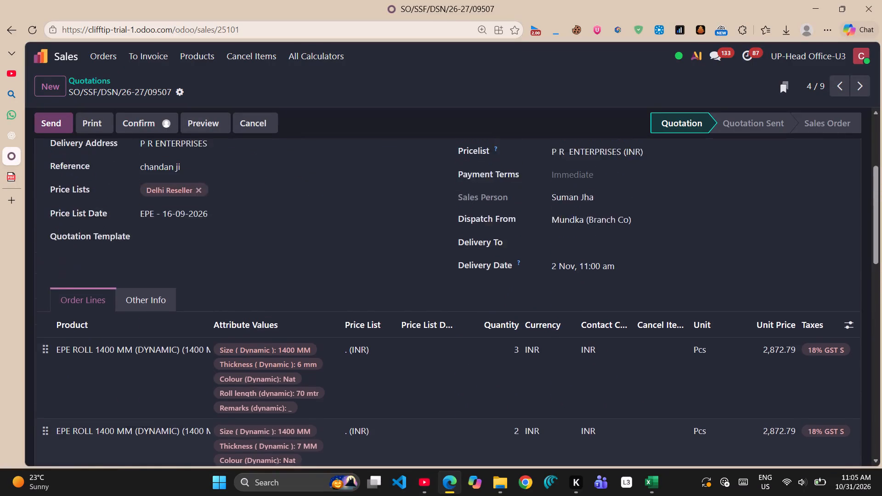
scroll(595, 96, "up", 2)
scroll(6, 123, "up", 3)
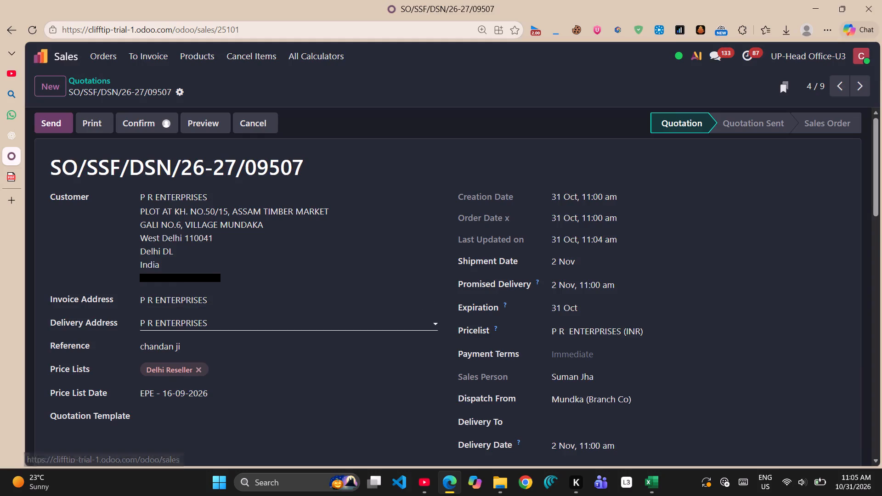
scroll(369, 325, "down", 3)
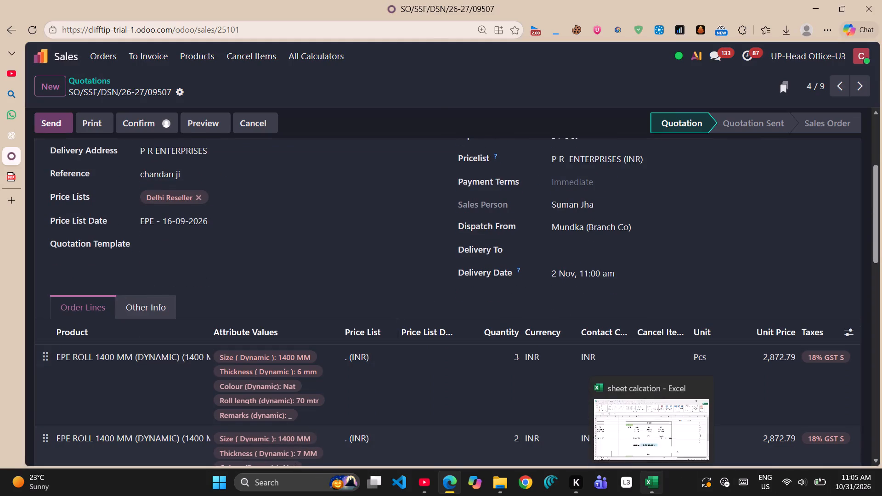
scroll(370, 337, "down", 1)
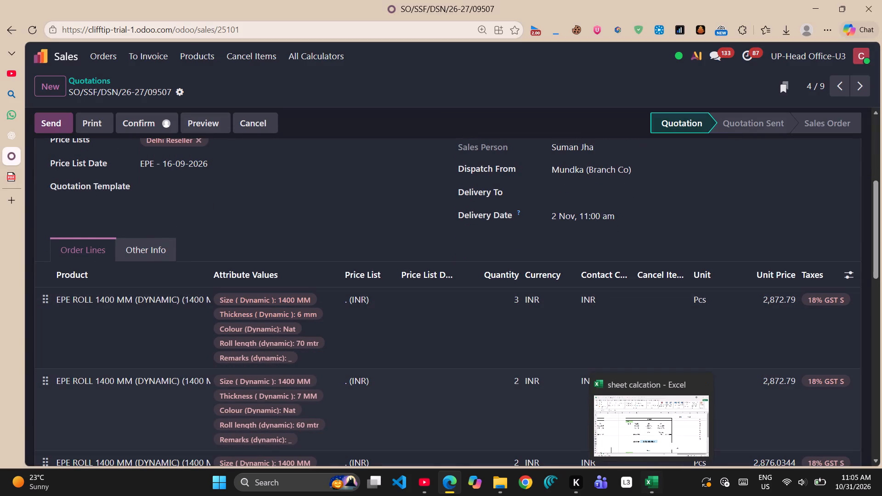
Switch to the "sheet calcation" Excel workbook and inspect the TG Roll price formulas in cells N10 and L13, leaving them as they are.
left_click(628, 447)
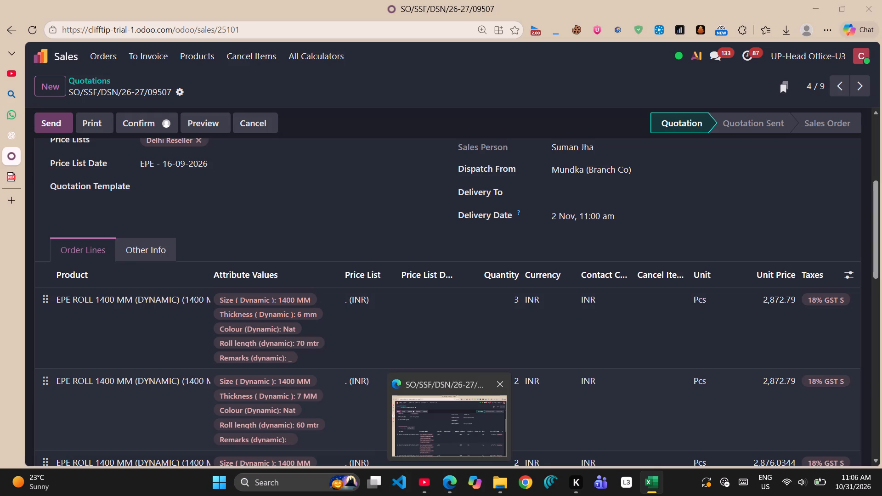
left_click(458, 424)
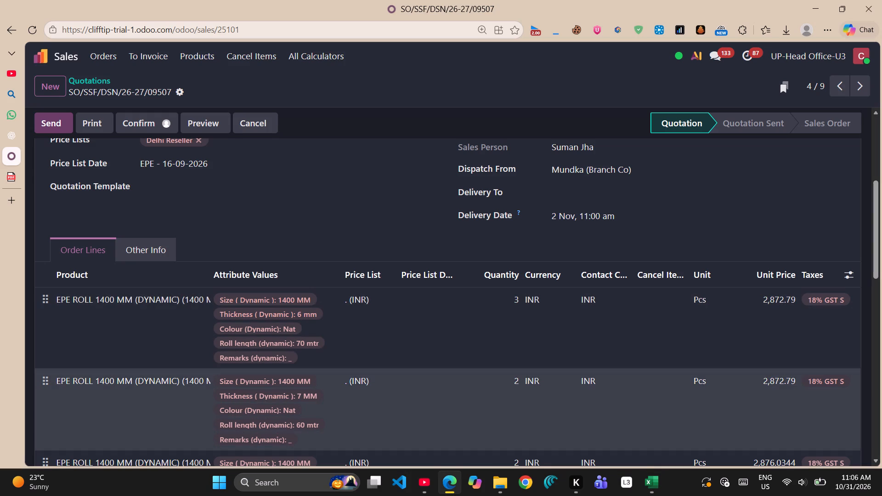
left_click(645, 491)
left_click(645, 484)
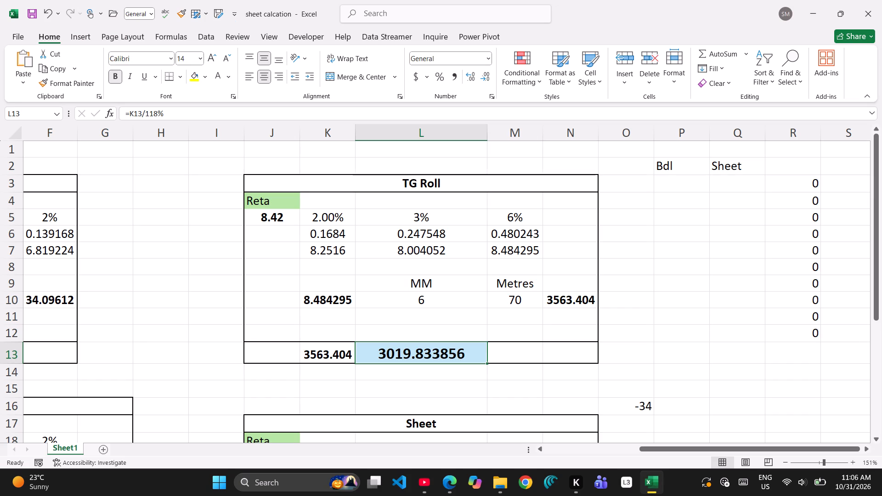
scroll(402, 340, "down", 3)
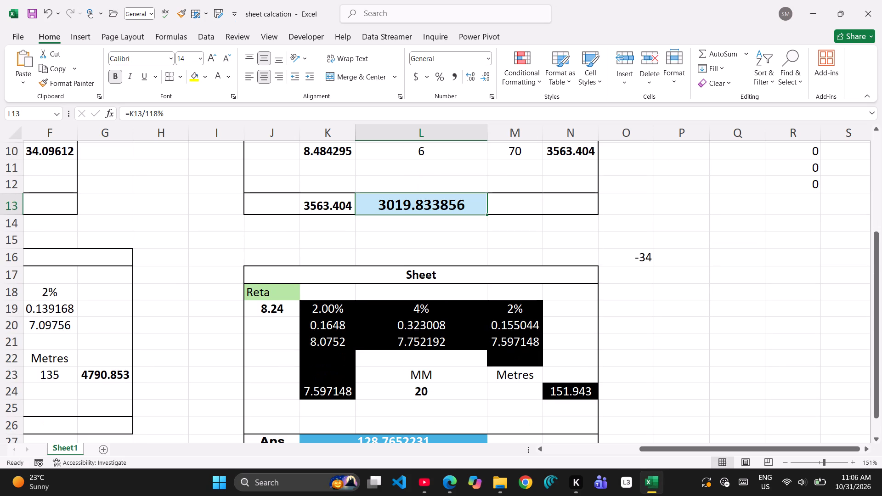
scroll(402, 340, "up", 3)
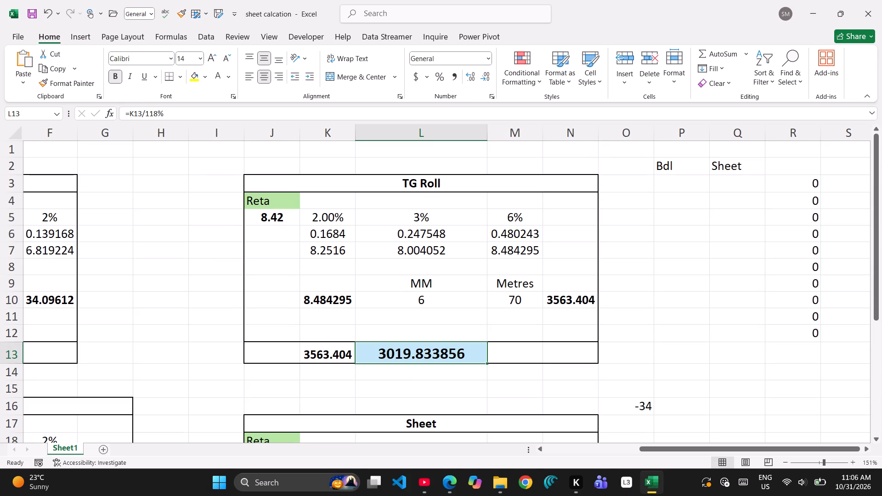
double_click(558, 304)
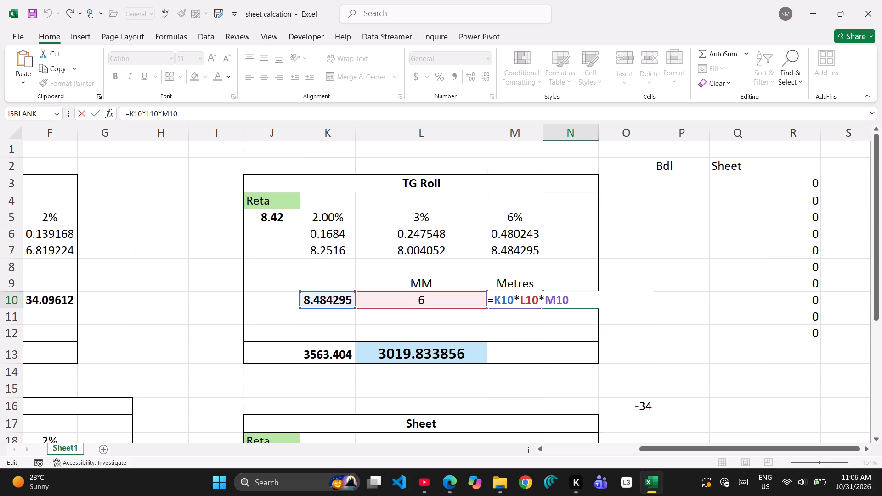
key("Return")
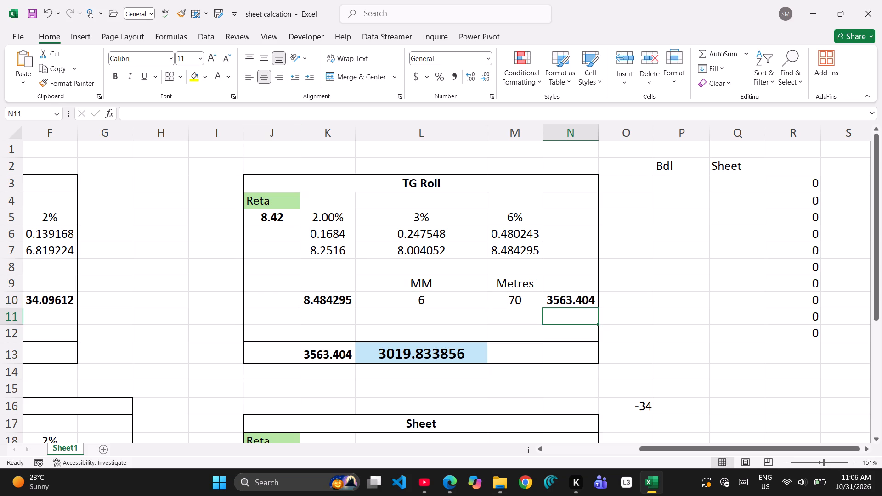
left_click(449, 441)
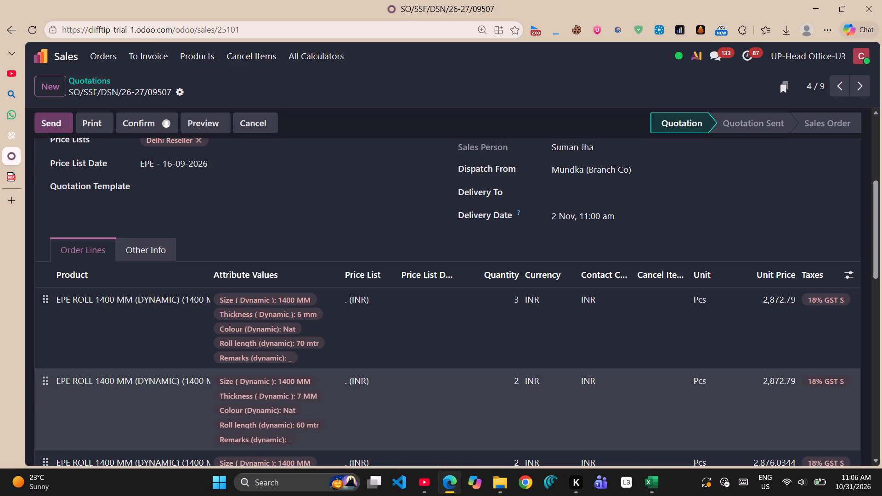
left_click(659, 495)
double_click(392, 353)
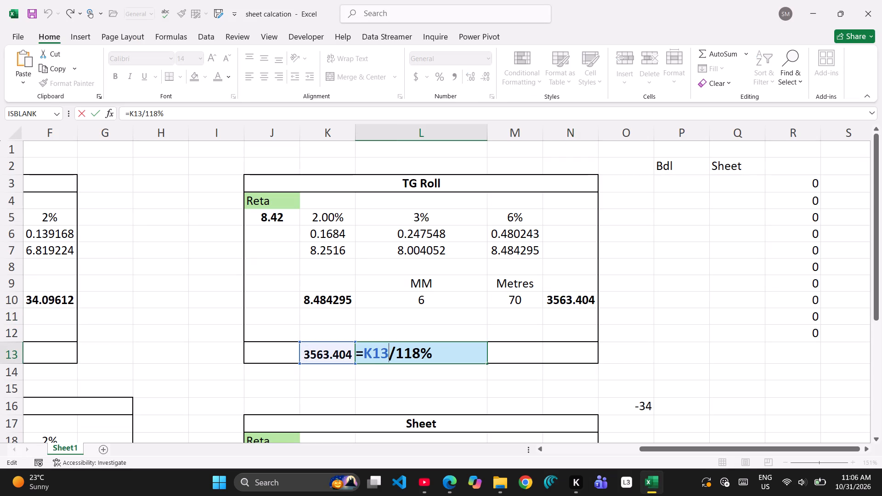
key("Return")
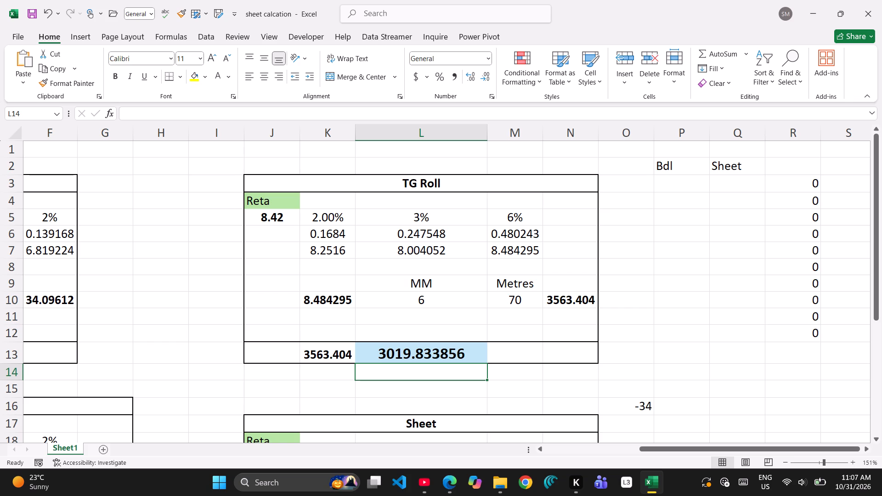
scroll(431, 364, "up", 1)
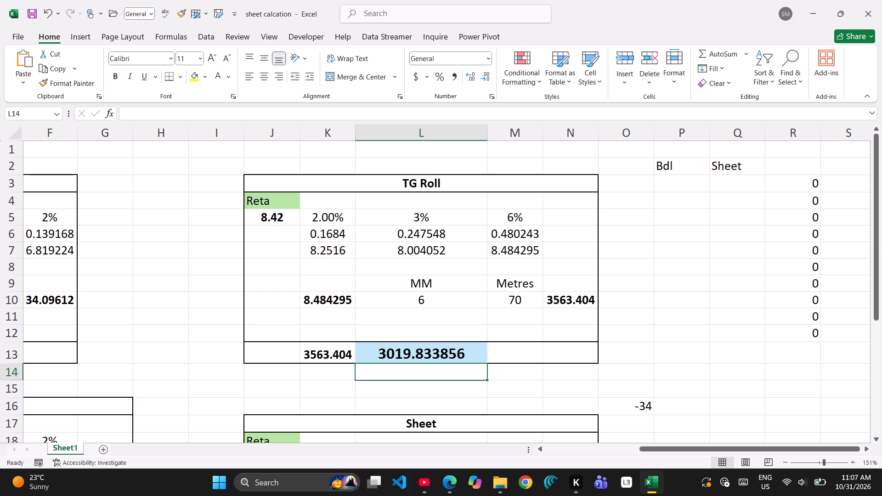
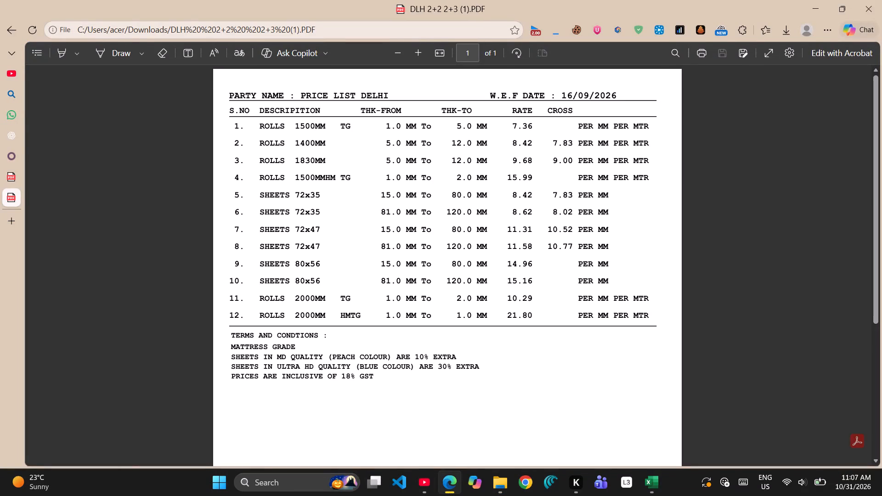
Examine the roll rates in the Delhi price list PDF and consult the standard packaging of rolls PDF.
middle_click(480, 308)
scroll(480, 308, "up", 8)
scroll(481, 305, "down", 2)
left_click(475, 348)
scroll(475, 332, "up", 4)
scroll(473, 269, "up", 1)
left_click(24, 176)
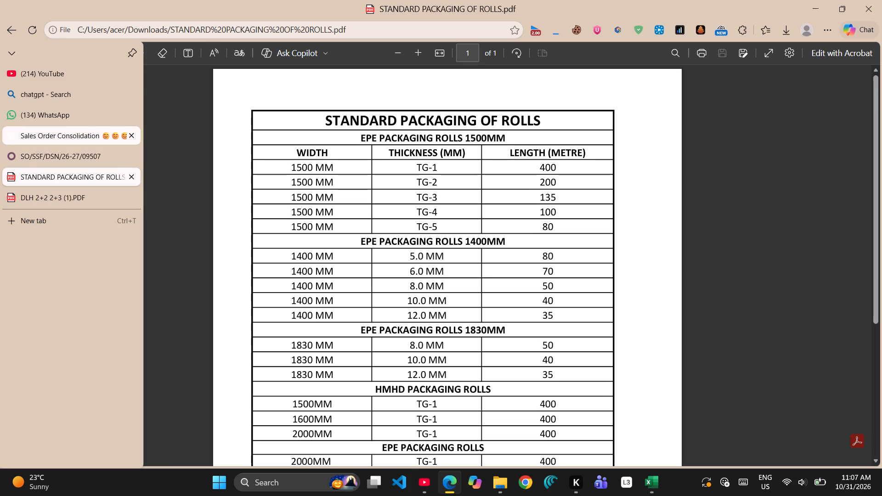
Return to quotation SO/SSF/DSN/26-27/09507 and widen the order lines' Product column to fit the full EPE roll descriptions.
left_click(26, 158)
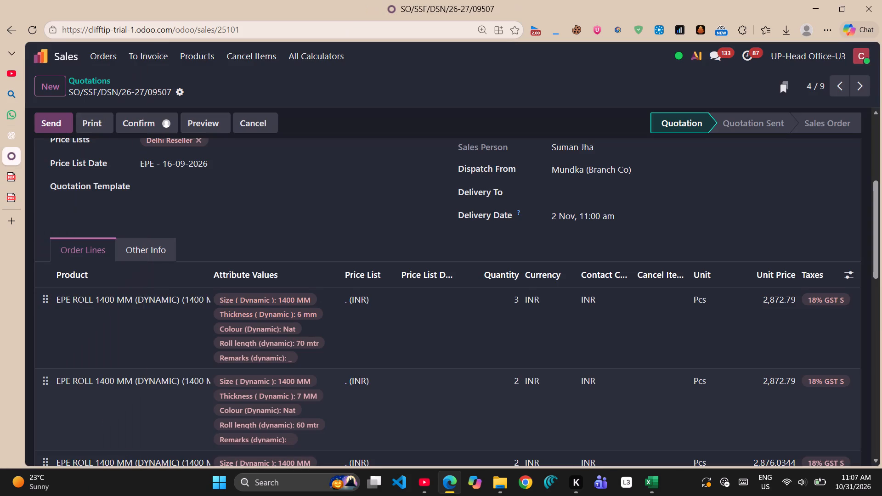
scroll(346, 220, "down", 1)
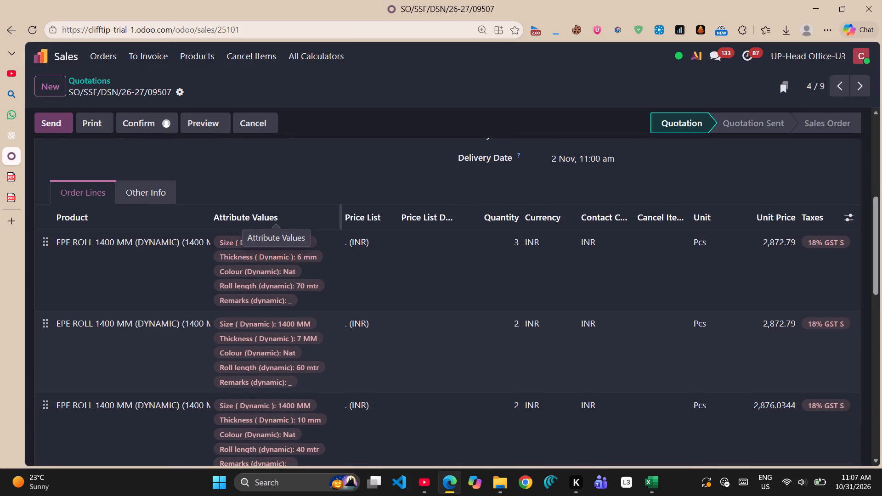
left_click_drag(209, 220, 243, 218)
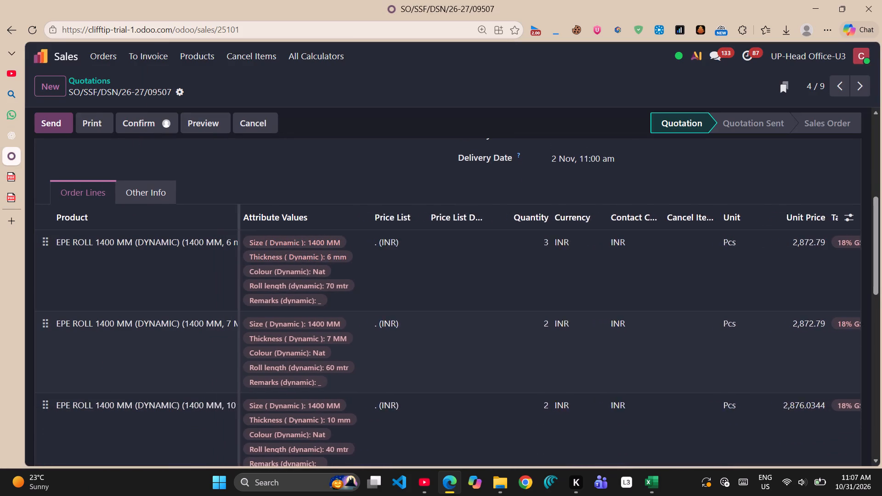
left_click_drag(243, 218, 344, 234)
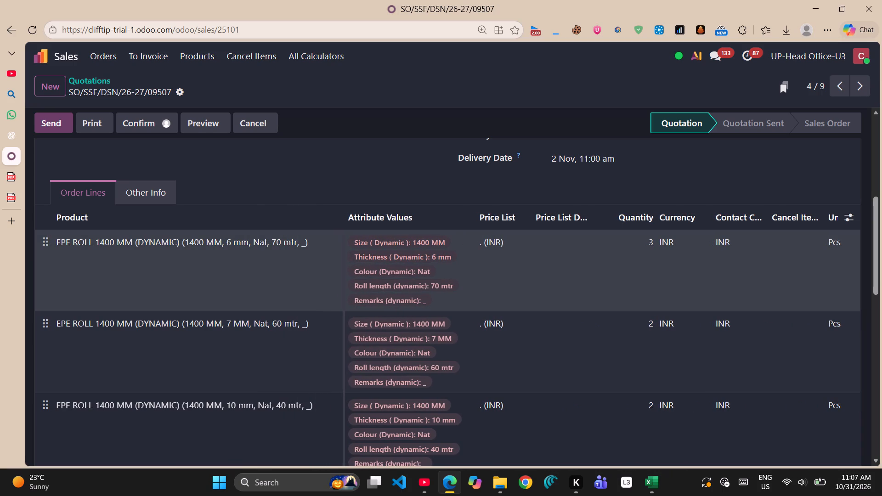
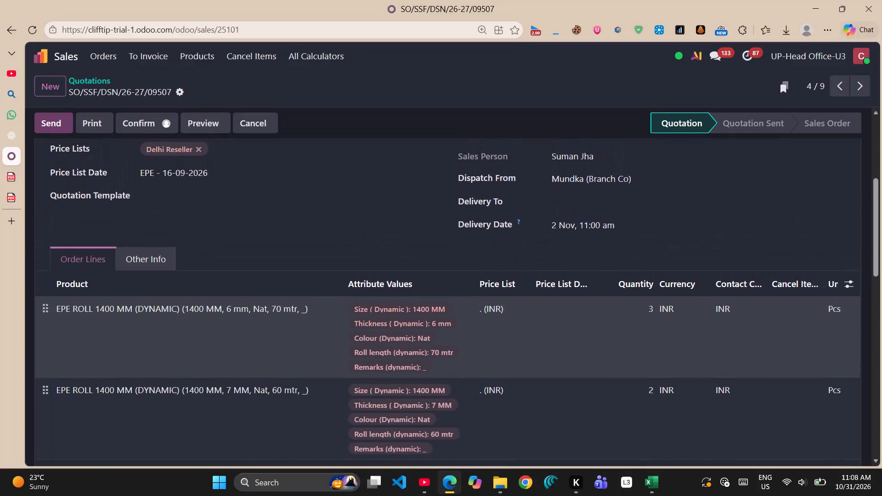
Examine the quotation's EPE roll lines through to unit prices, and check the 1400MM rolls rate in the Delhi price list PDF.
scroll(301, 243, "right", 1)
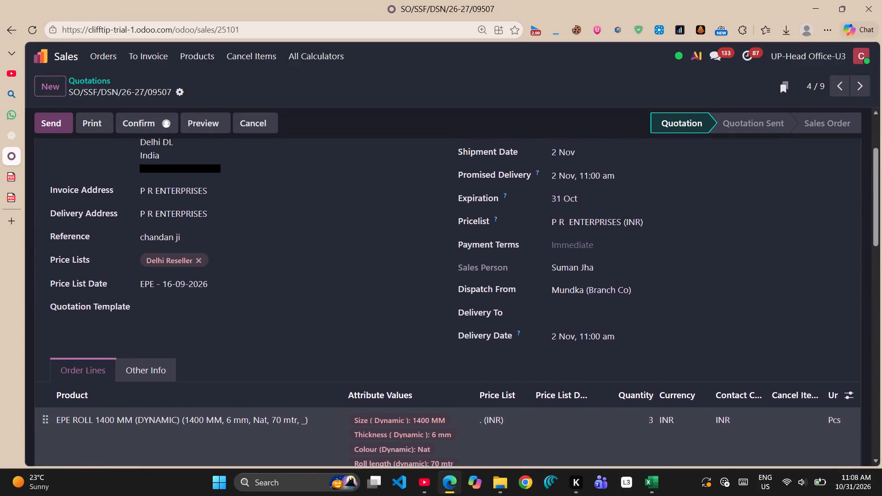
scroll(301, 243, "right", 1)
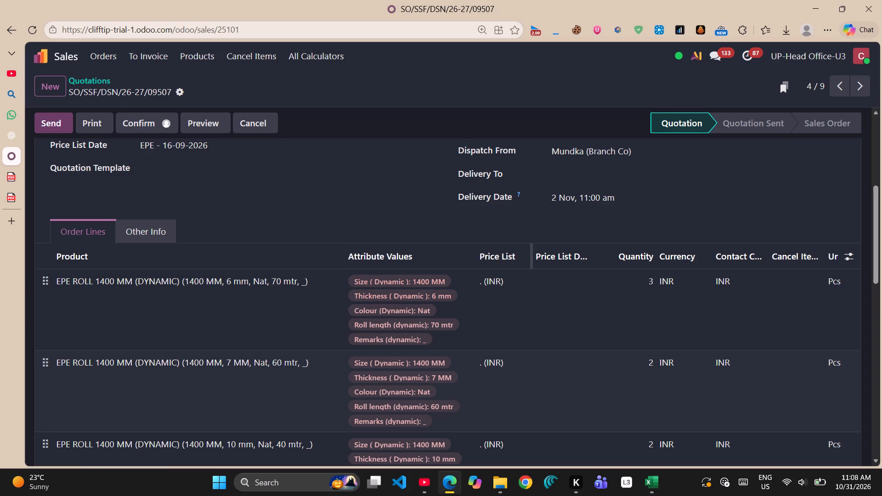
scroll(527, 298, "right", 2)
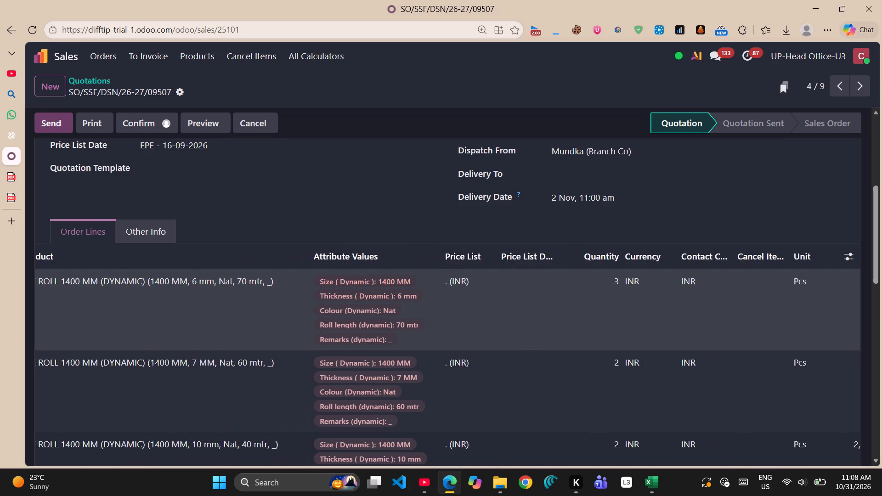
scroll(527, 298, "right", 1)
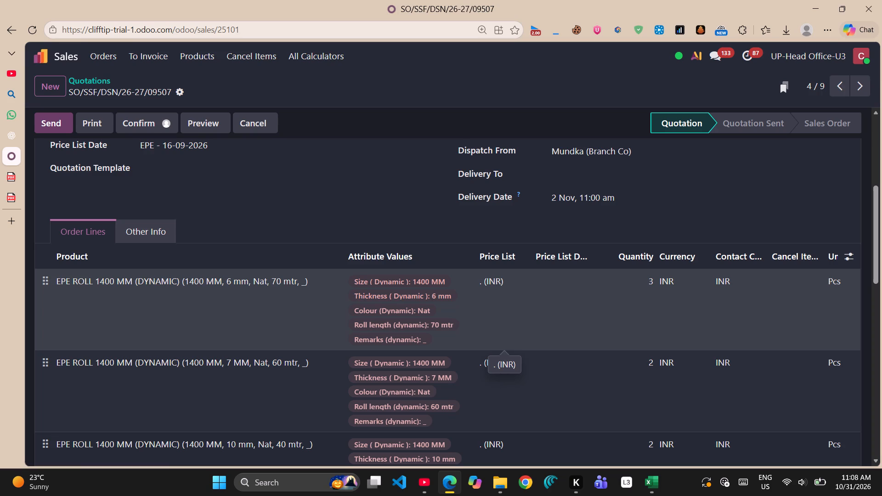
scroll(758, 307, "left", 1)
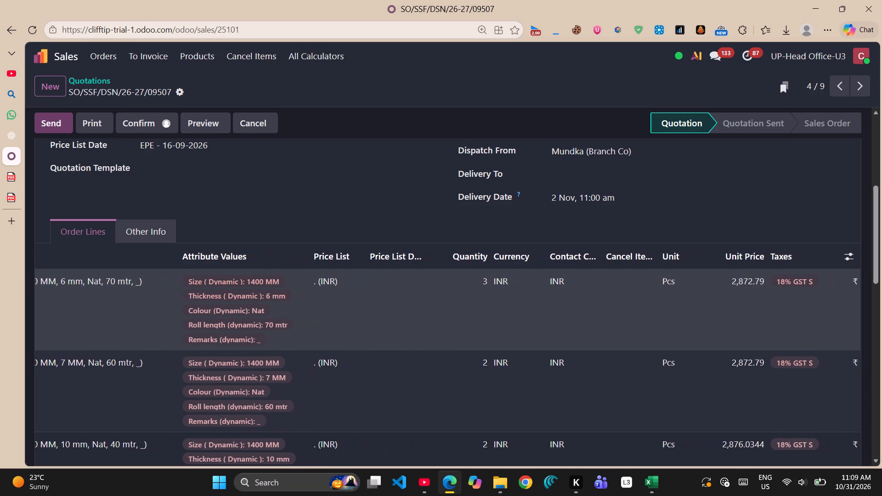
scroll(758, 307, "left", 1)
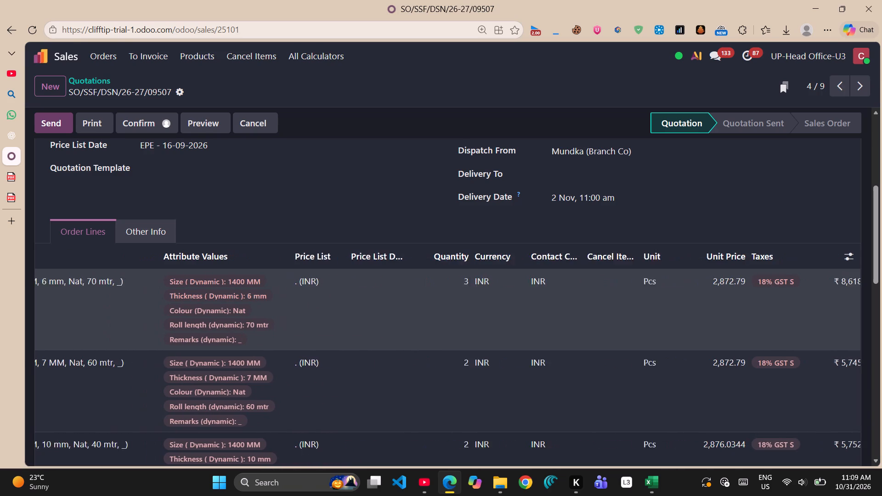
scroll(758, 307, "left", 1)
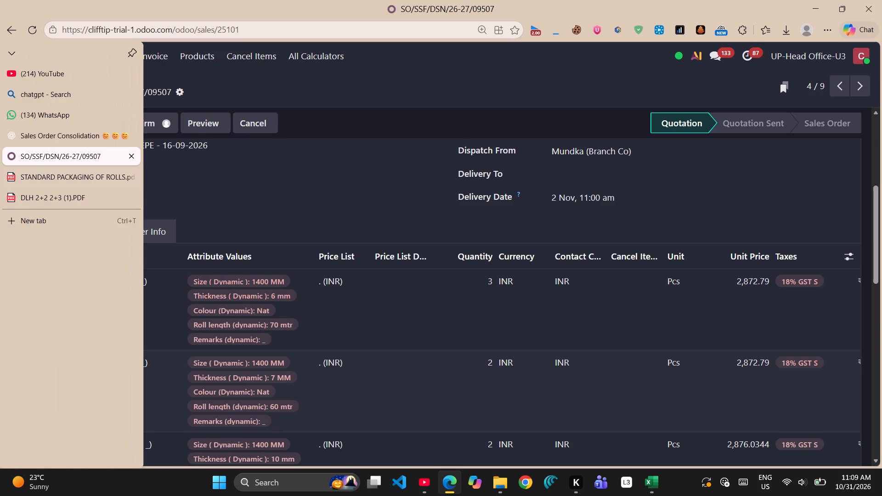
left_click(15, 199)
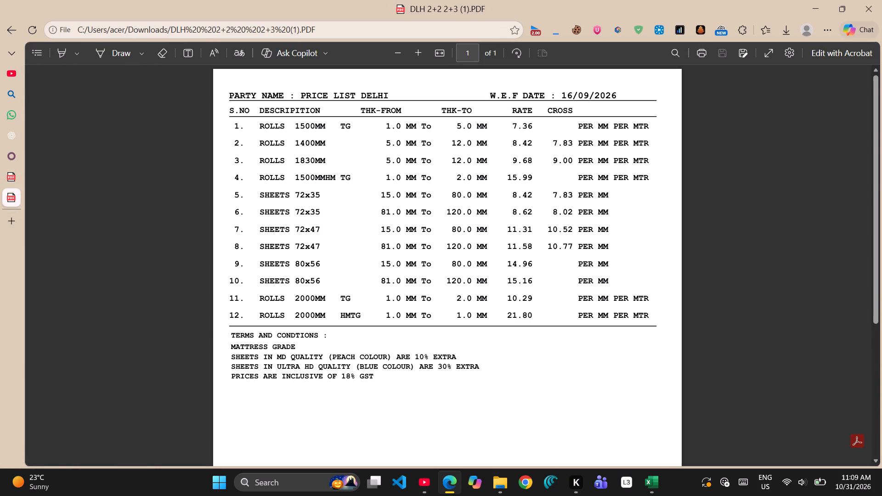
left_click_drag(507, 144, 543, 146)
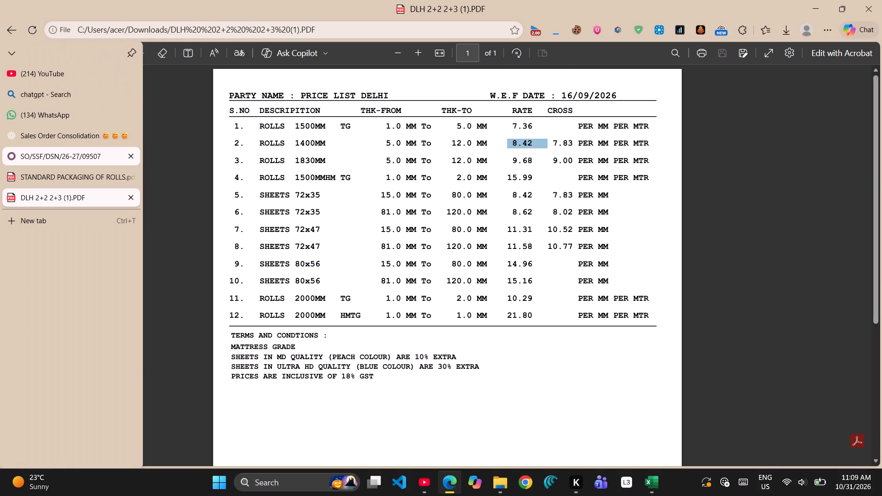
Compare the quotation lines' roll attributes, quantities, unit prices and taxes with the Delhi price list PDF.
left_click(10, 157)
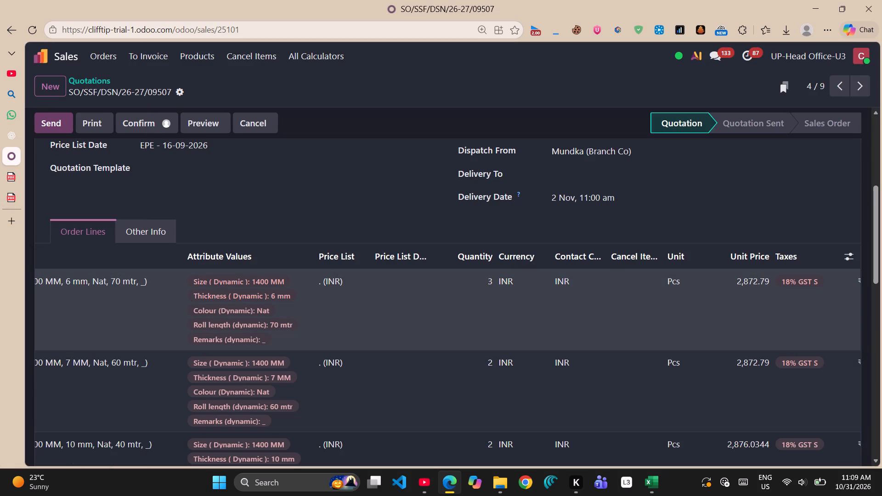
scroll(148, 303, "right", 3)
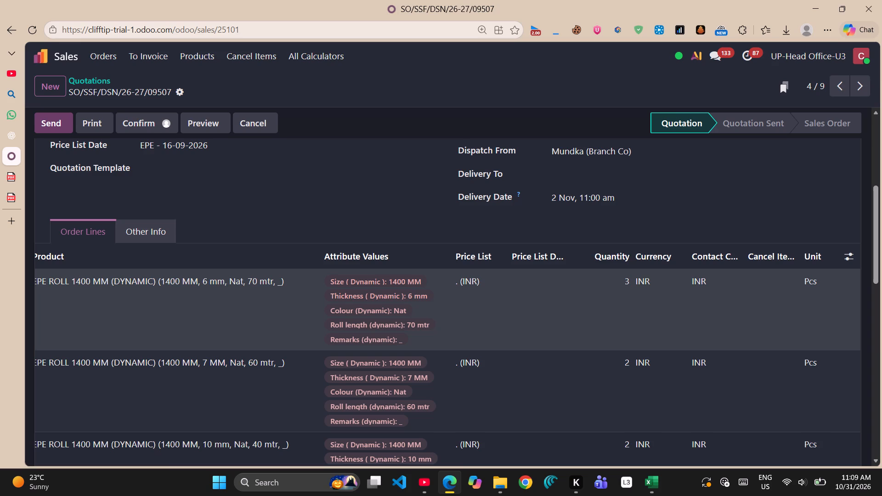
scroll(515, 312, "left", 1)
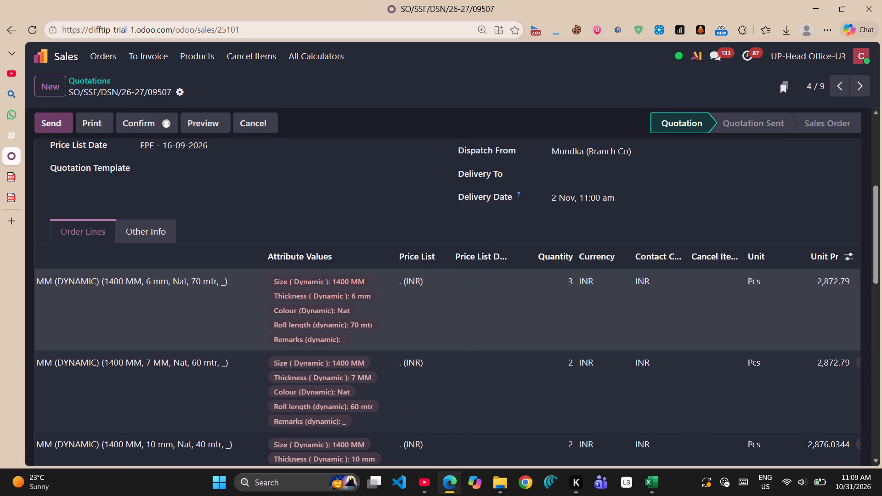
scroll(515, 312, "left", 2)
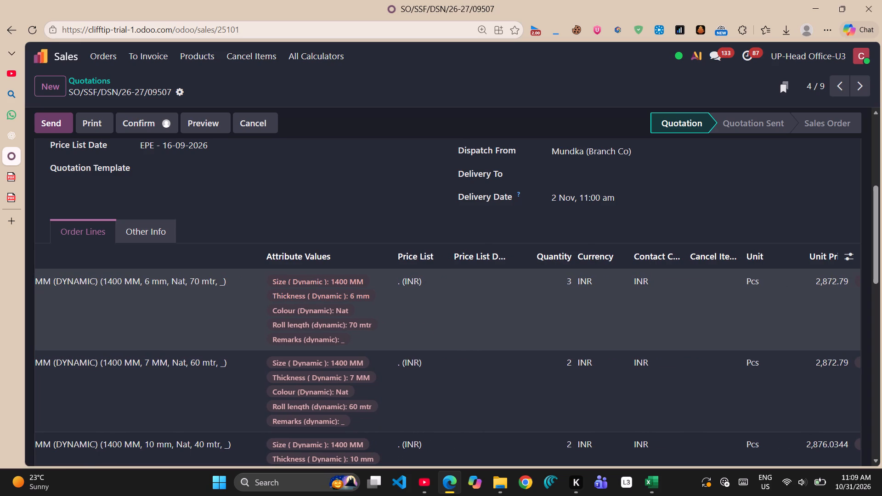
scroll(515, 312, "left", 1)
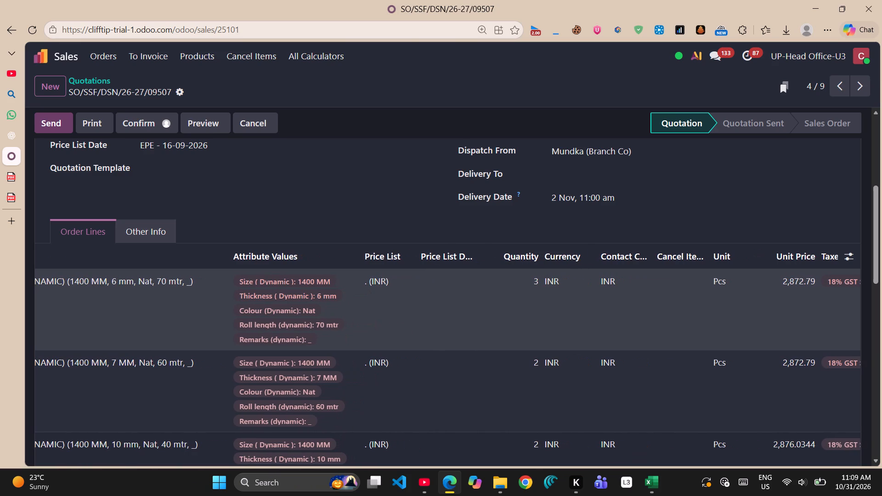
scroll(515, 312, "left", 2)
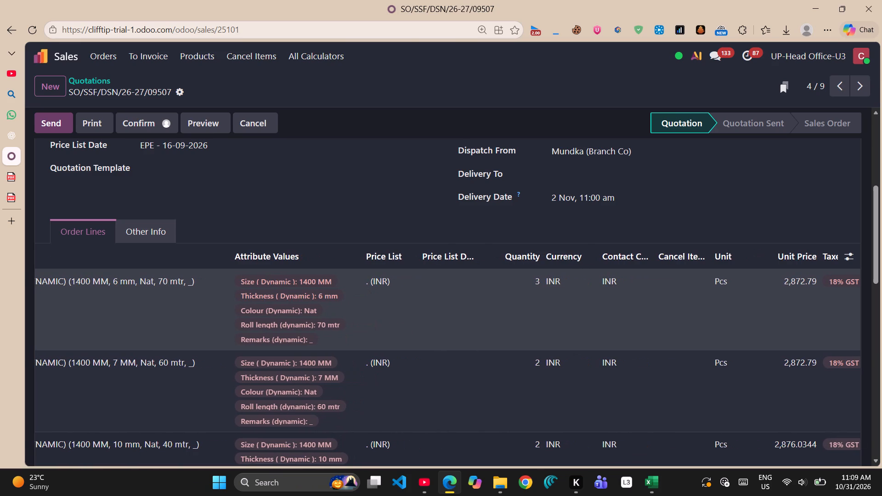
scroll(515, 312, "left", 2)
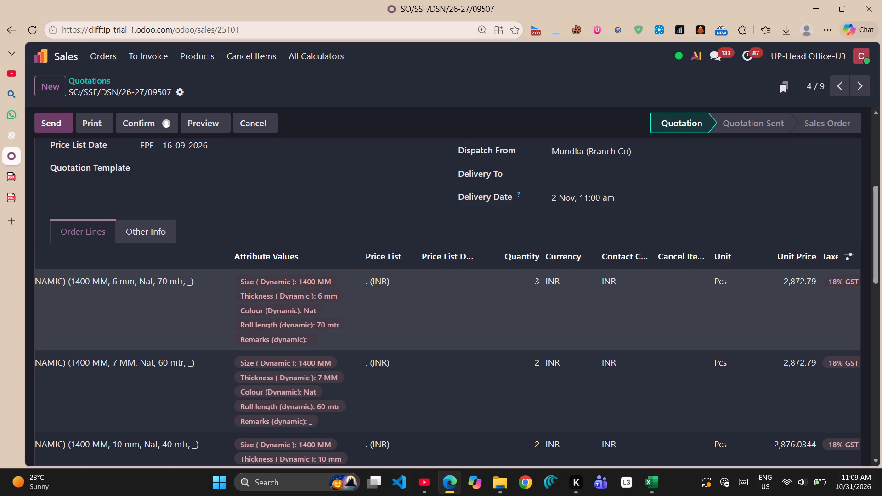
left_click(10, 198)
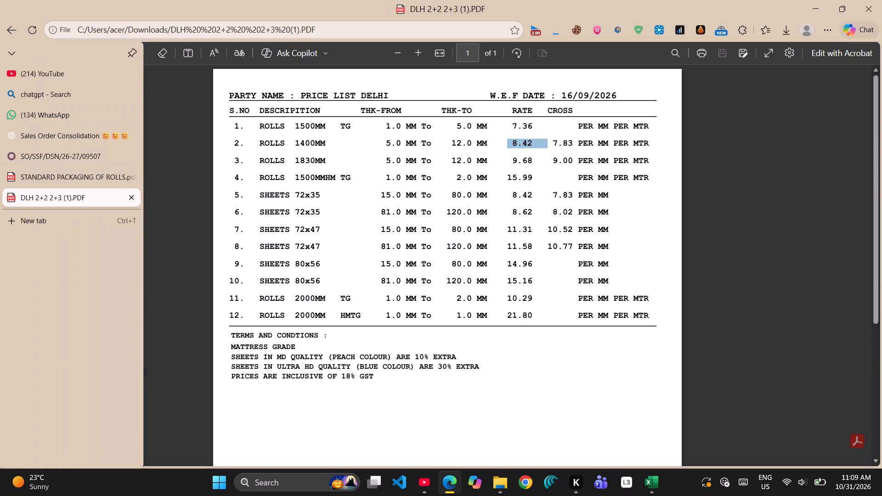
left_click(572, 200)
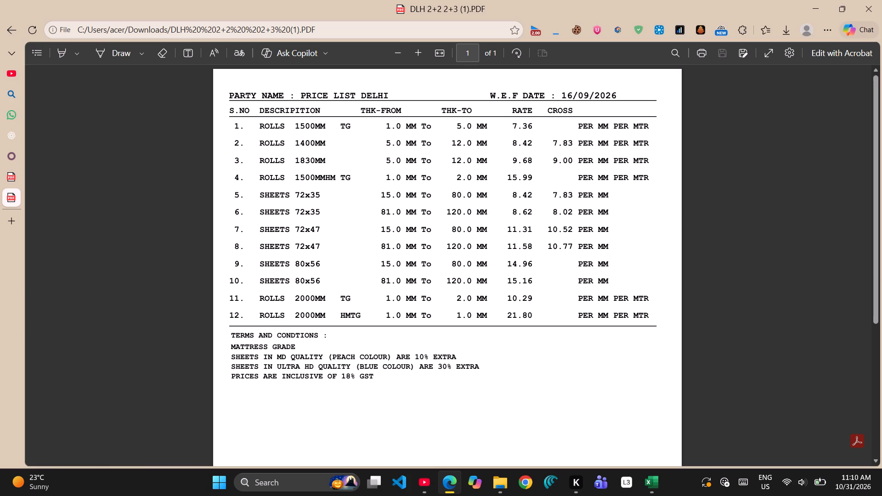
scroll(458, 146, "left", 1)
left_click(5, 158)
scroll(147, 292, "right", 1)
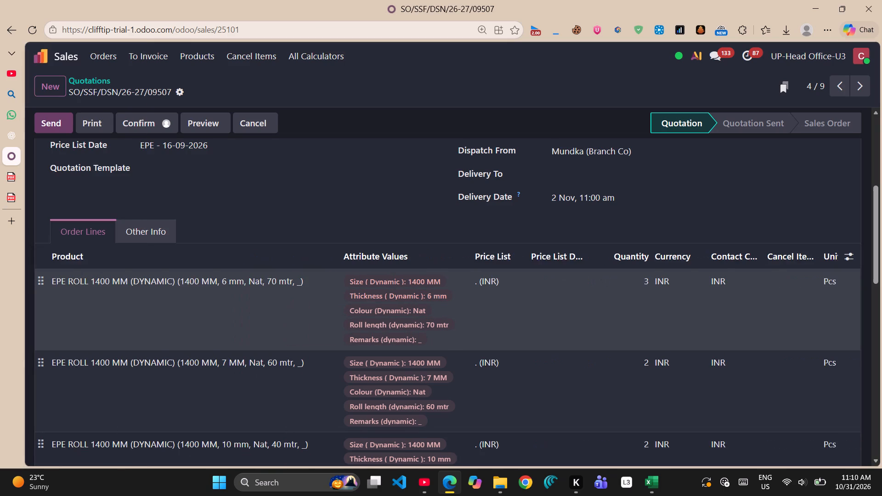
scroll(147, 292, "right", 1)
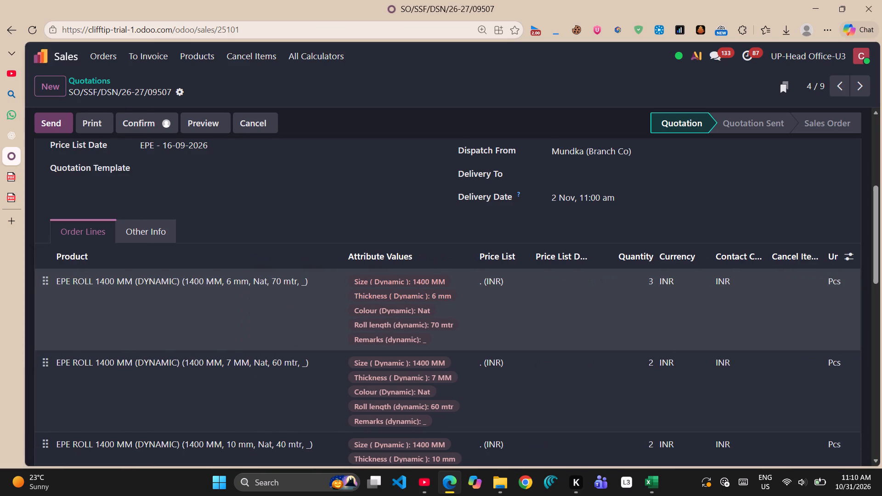
scroll(147, 292, "left", 2)
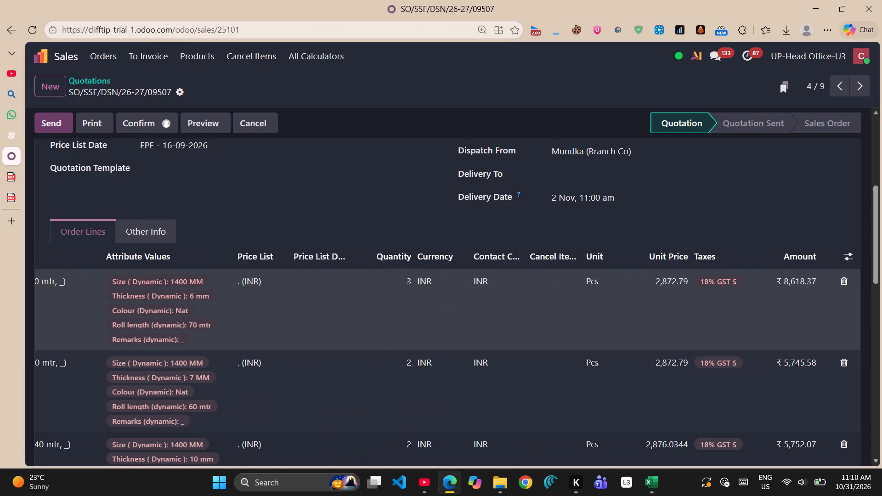
scroll(147, 292, "left", 2)
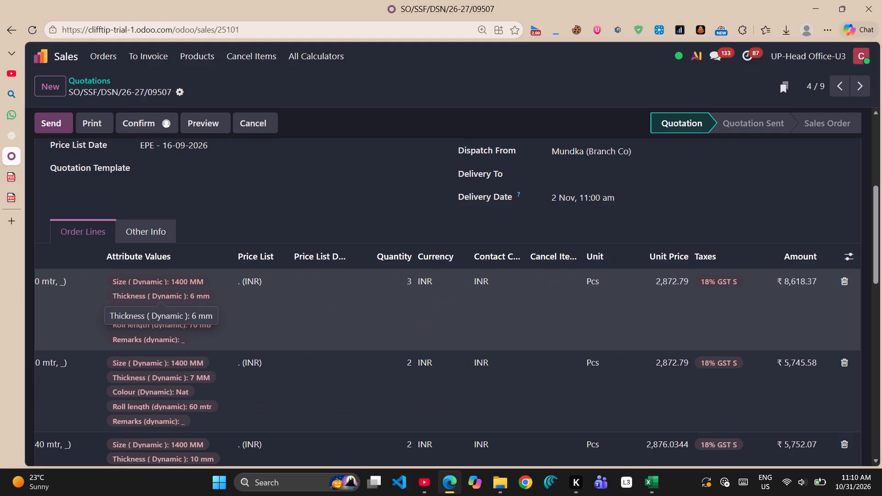
Review the quotation's customer, price list, dispatch and delivery details above the order lines.
scroll(147, 292, "up", 1)
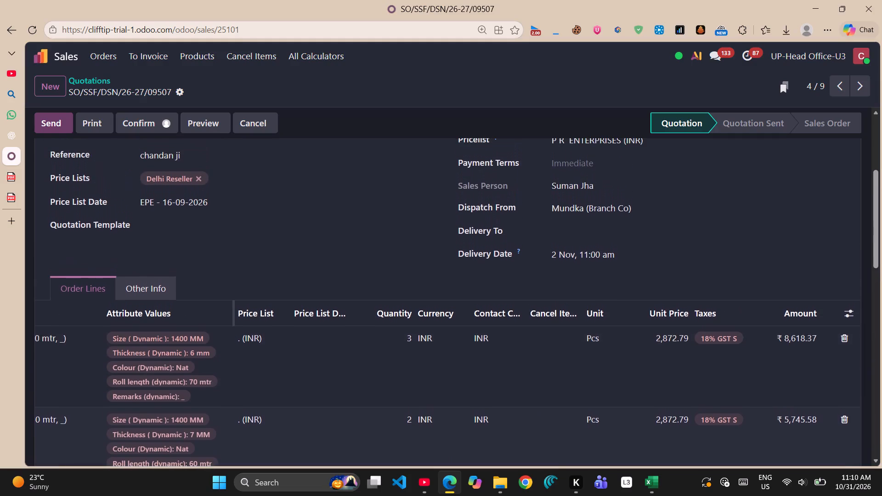
scroll(147, 292, "up", 1)
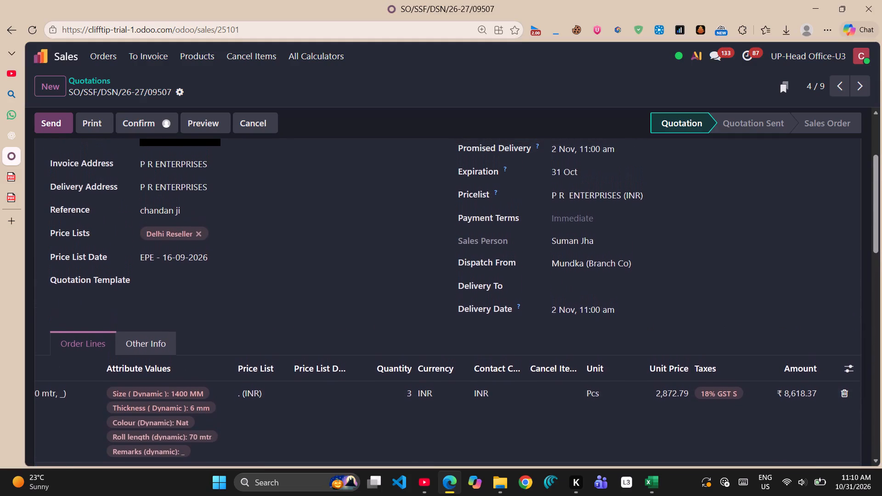
scroll(147, 292, "up", 2)
scroll(147, 292, "down", 1)
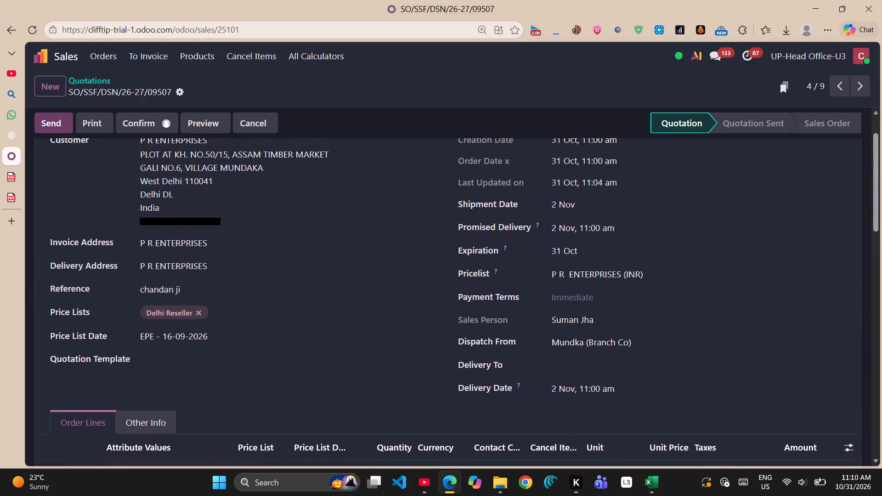
scroll(147, 292, "down", 1)
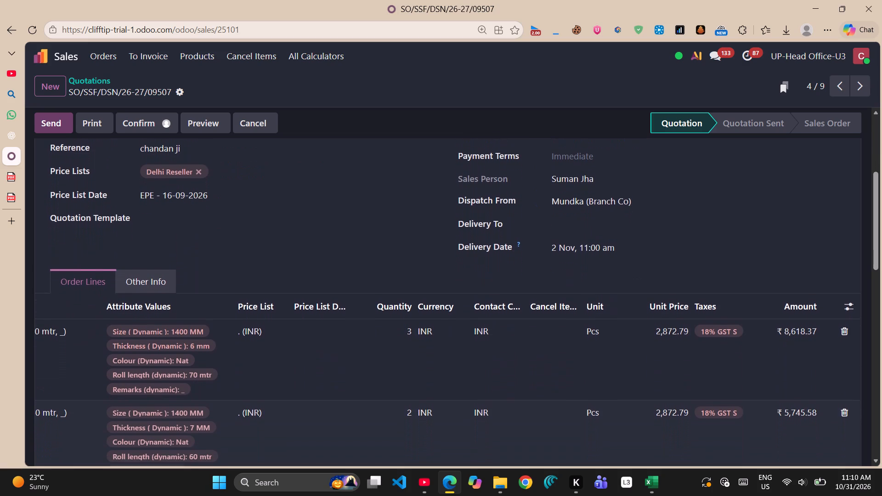
scroll(147, 292, "down", 2)
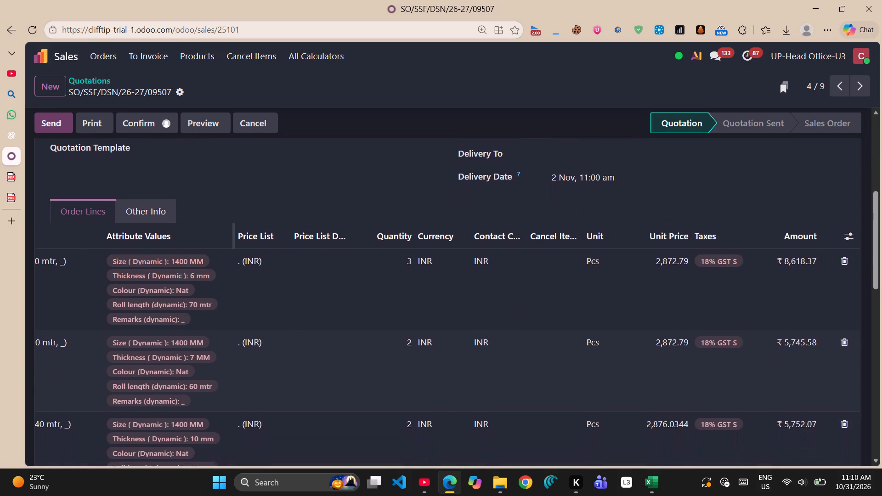
scroll(147, 292, "down", 1)
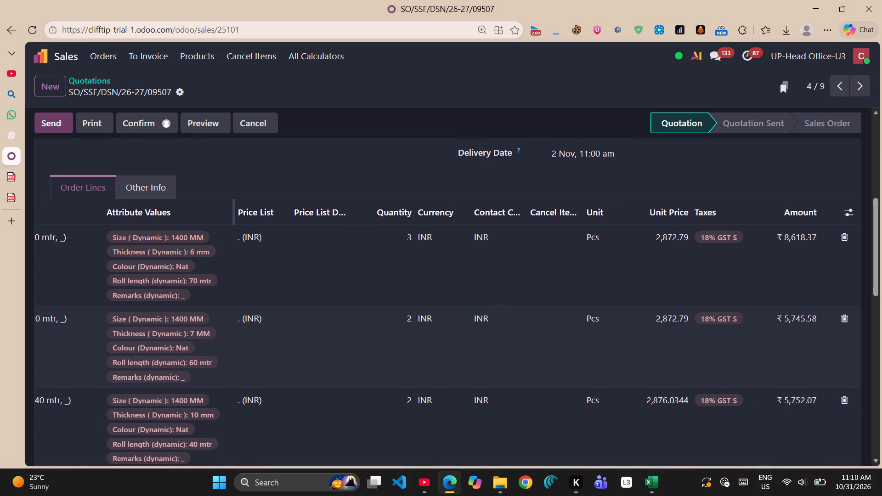
scroll(147, 292, "down", 1)
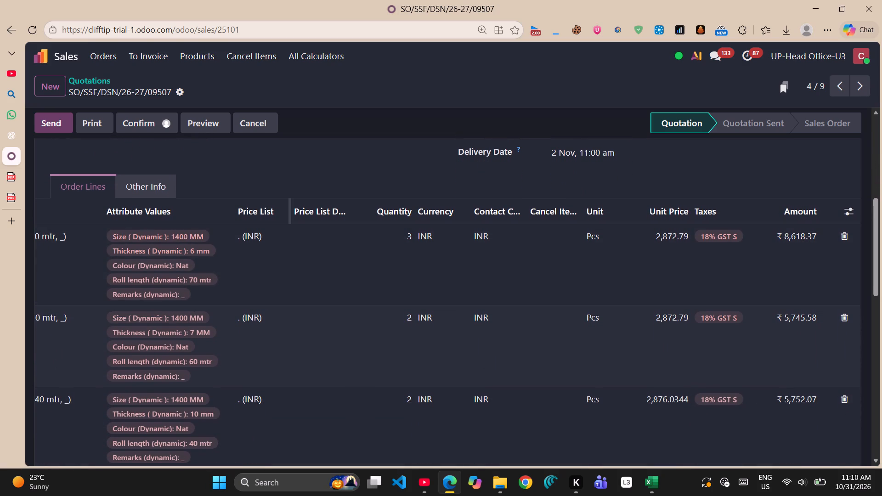
Recheck the order lines' roll attributes and unit prices, consult the Delhi price list PDF once more, and return to the quotation.
scroll(323, 260, "right", 1)
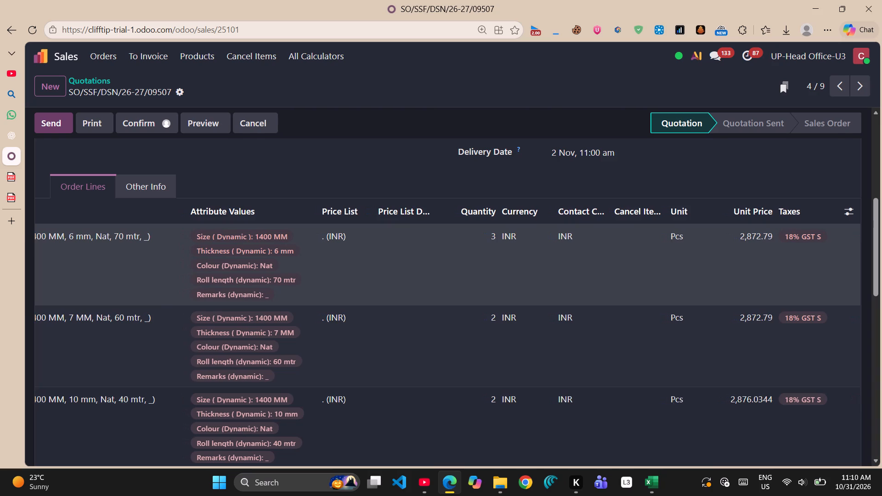
scroll(323, 260, "right", 2)
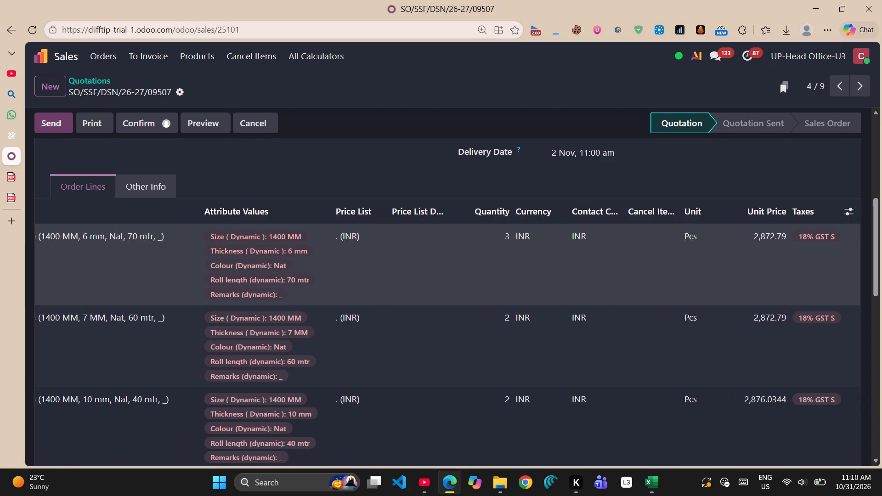
scroll(323, 260, "right", 1)
scroll(323, 260, "left", 1)
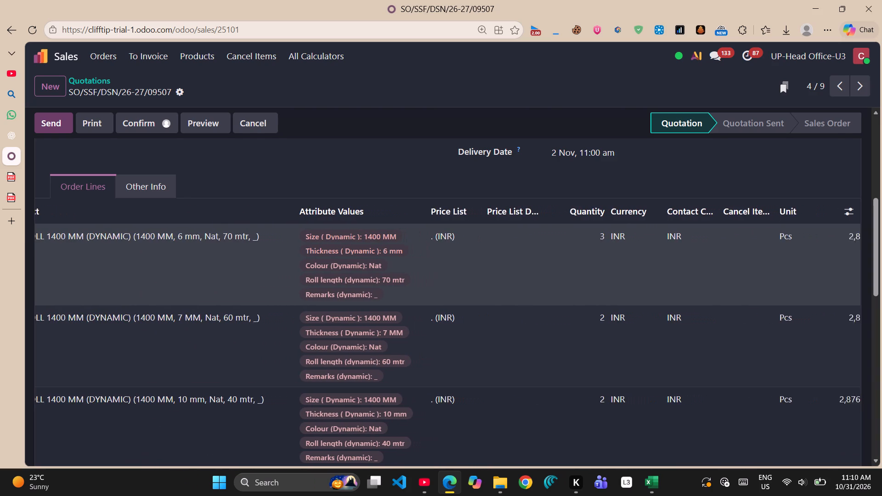
scroll(323, 260, "left", 2)
scroll(323, 260, "right", 1)
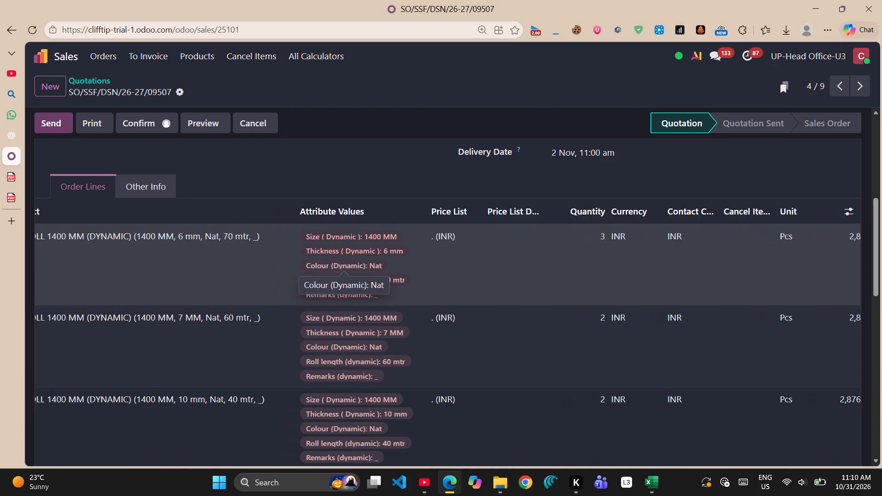
scroll(323, 260, "right", 1)
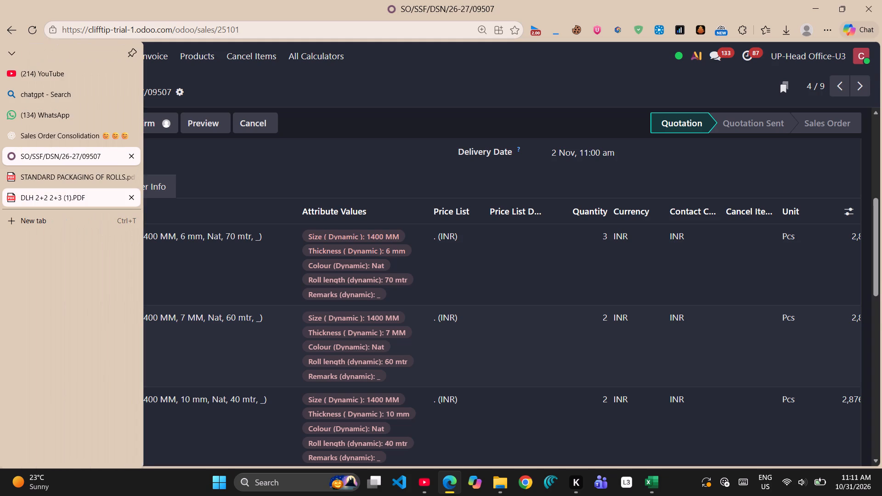
left_click(10, 199)
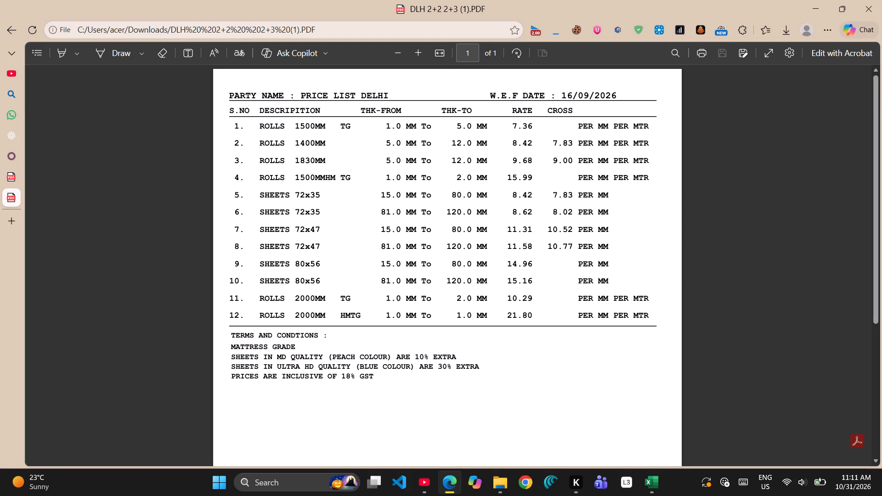
left_click(11, 164)
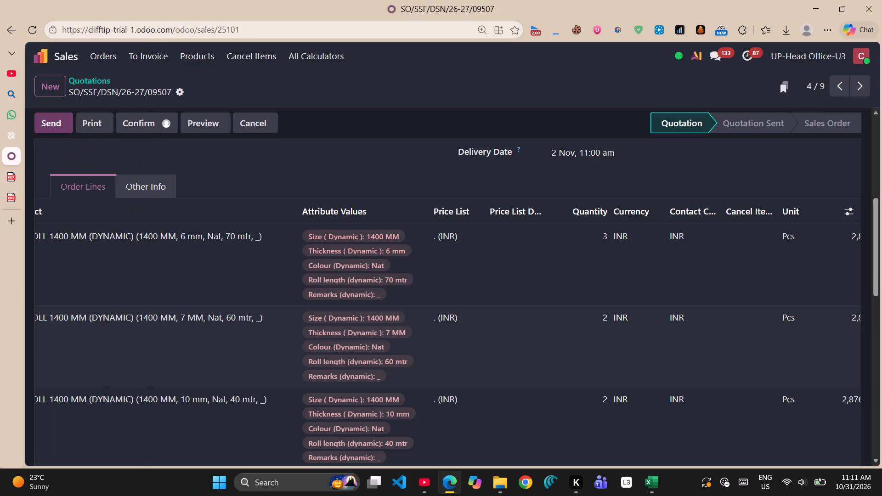
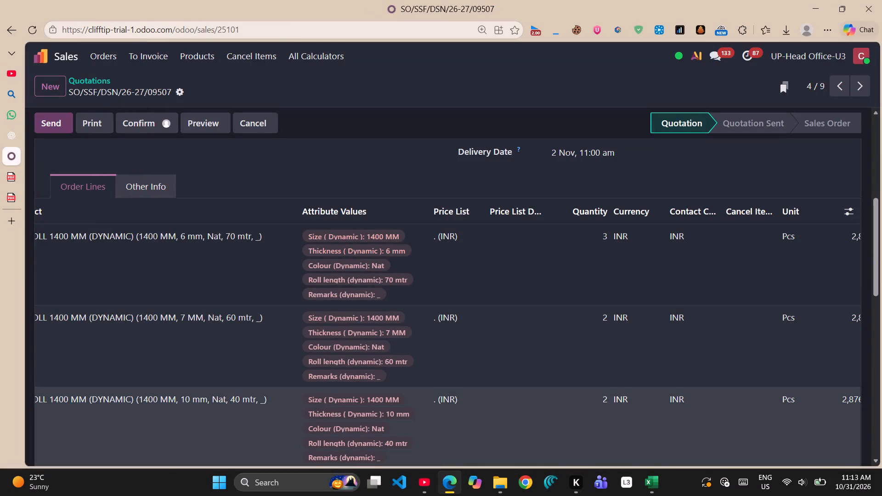
Recheck the quotation lines' thicknesses, roll lengths and quantities, and consult the Standard Packaging of Rolls PDF.
scroll(253, 412, "down", 1)
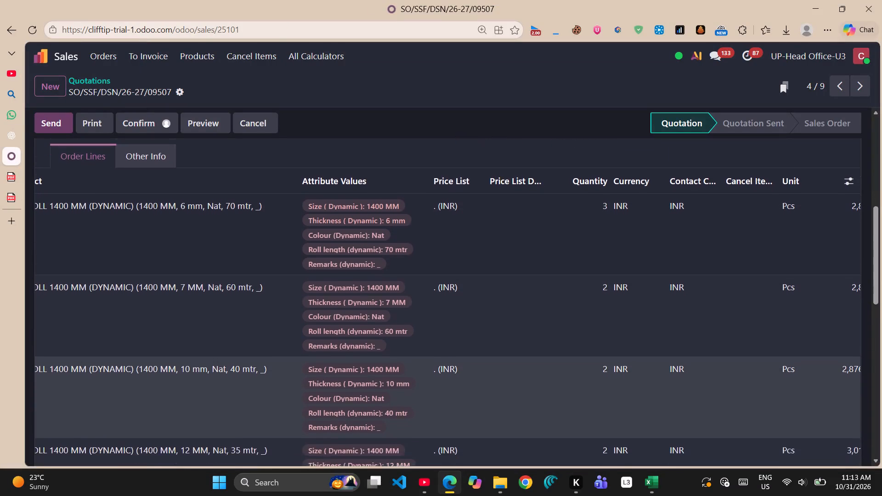
scroll(253, 412, "down", 2)
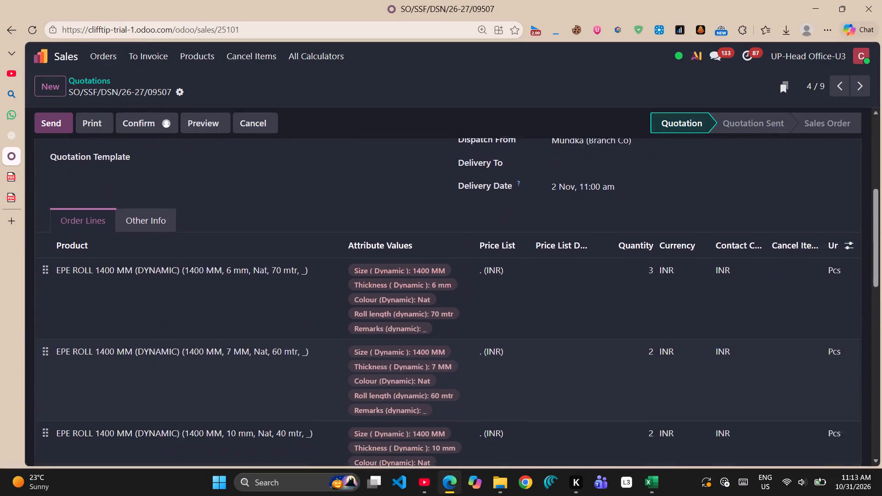
scroll(253, 412, "down", 1)
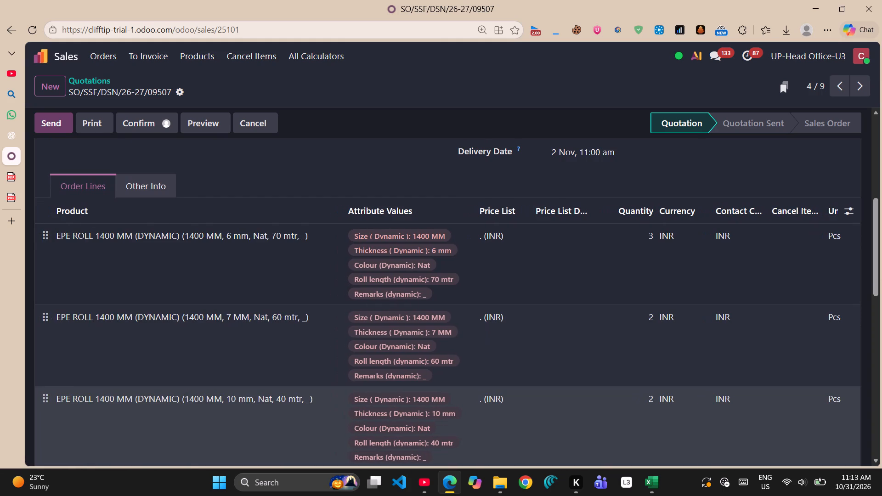
left_click(9, 172)
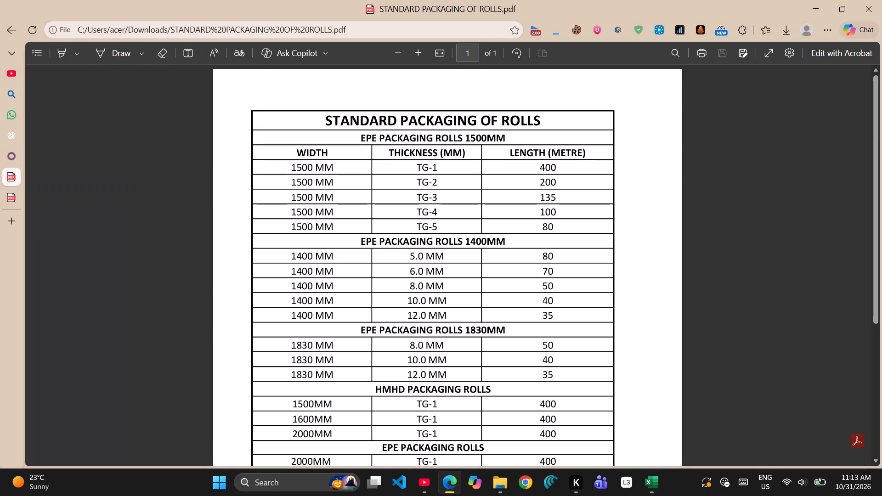
Detach the Standard Packaging of Rolls PDF into its own window and close it, leaving the Delhi price list open.
left_click_drag(9, 172, 124, 94)
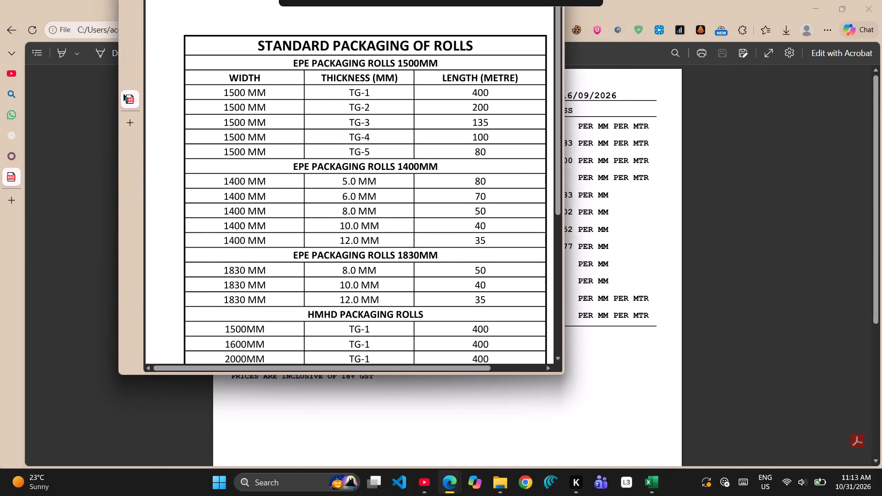
left_click_drag(124, 94, 109, 166)
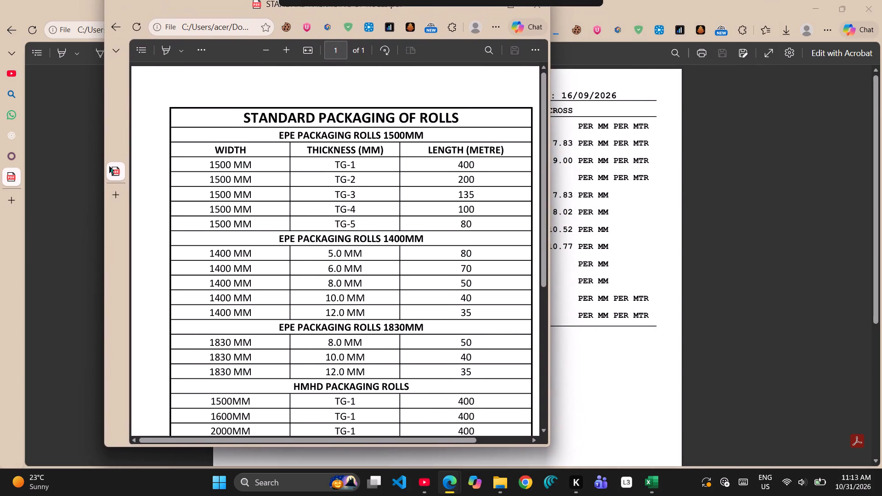
left_click_drag(109, 166, 108, 166)
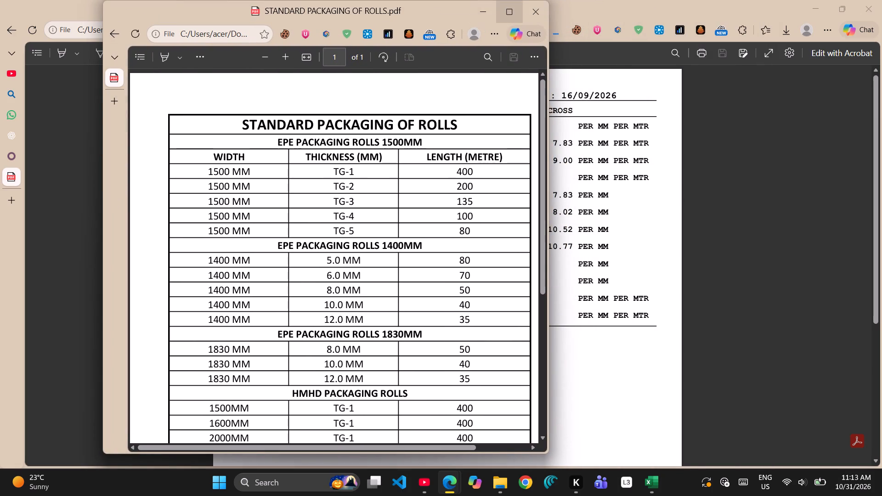
left_click(542, 3)
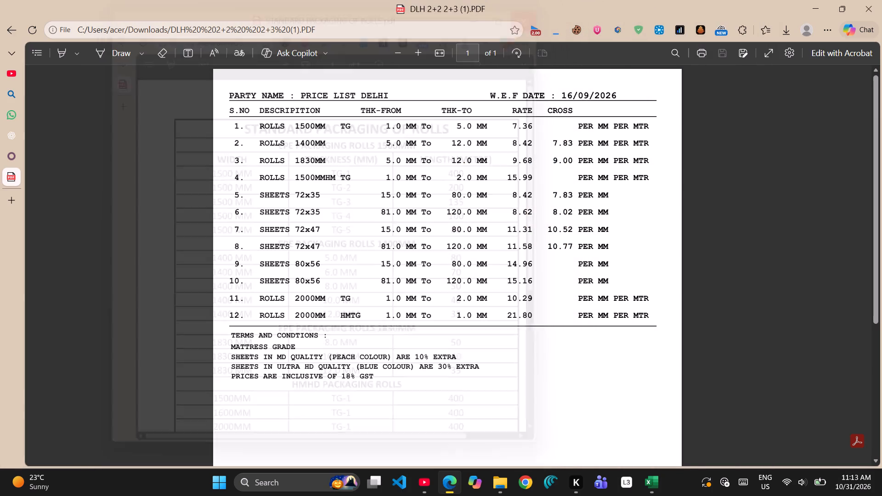
Highlight the rate of the 1400 mm rolls in the Delhi price list PDF.
left_click_drag(509, 140, 536, 139)
left_click(533, 140)
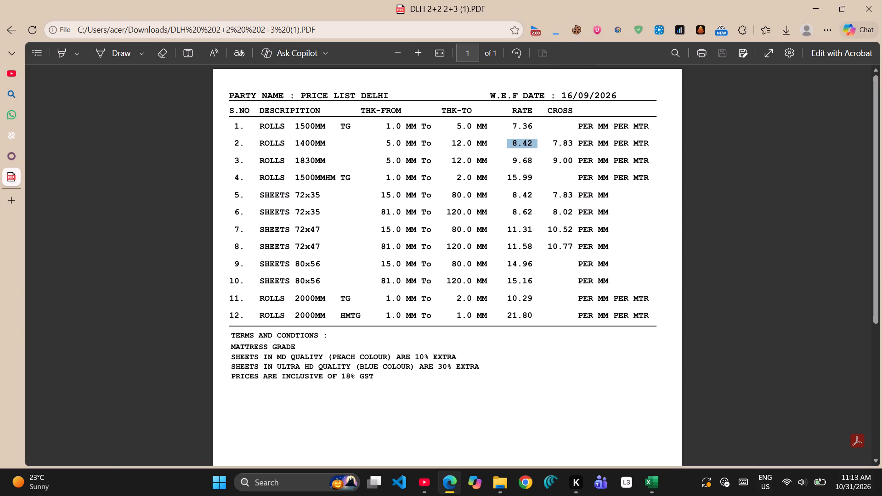
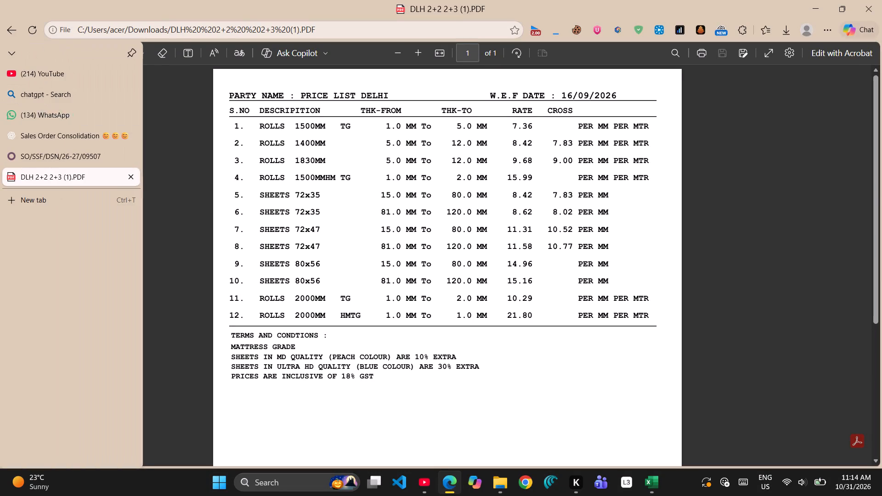
left_click(23, 155)
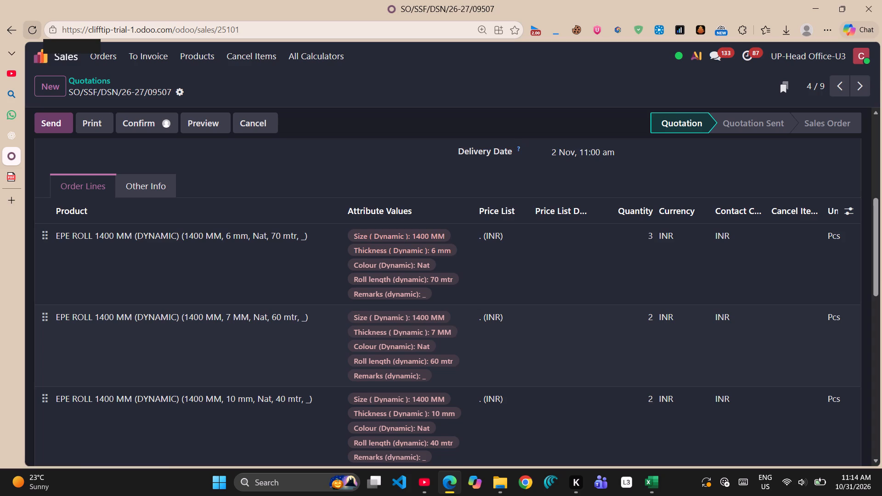
scroll(38, 31, "up", 4)
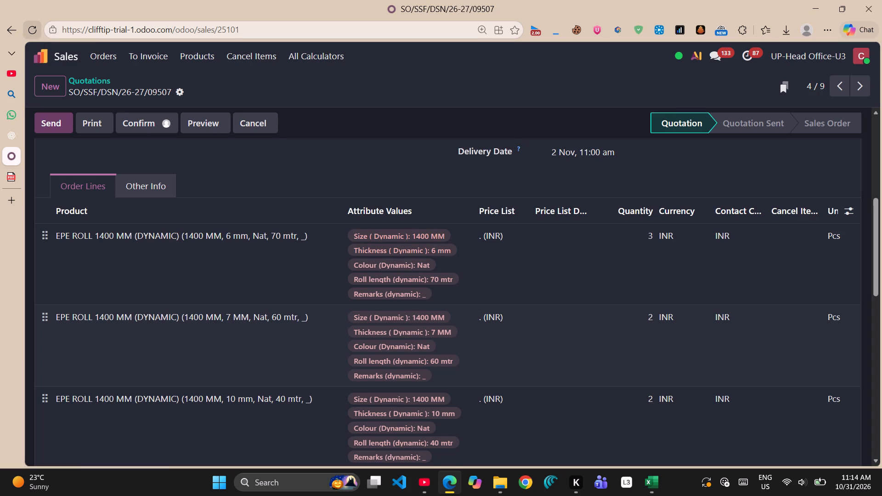
left_click(29, 29)
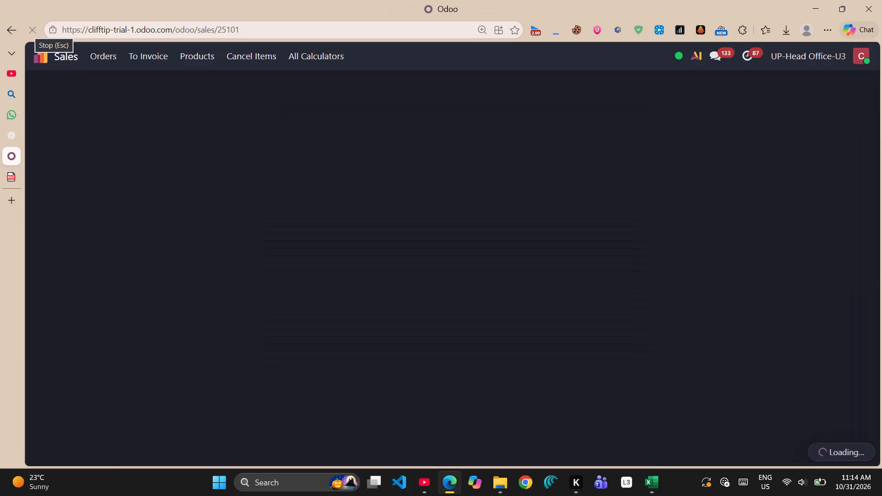
left_click(265, 197)
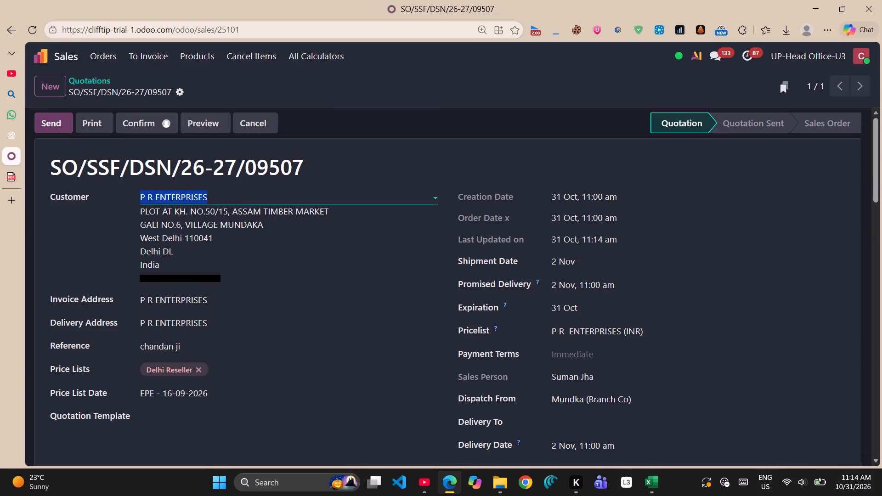
Review the quantities, unit prices, taxes and amounts of the EPE roll order lines, down to the untaxed amount.
scroll(367, 335, "down", 1)
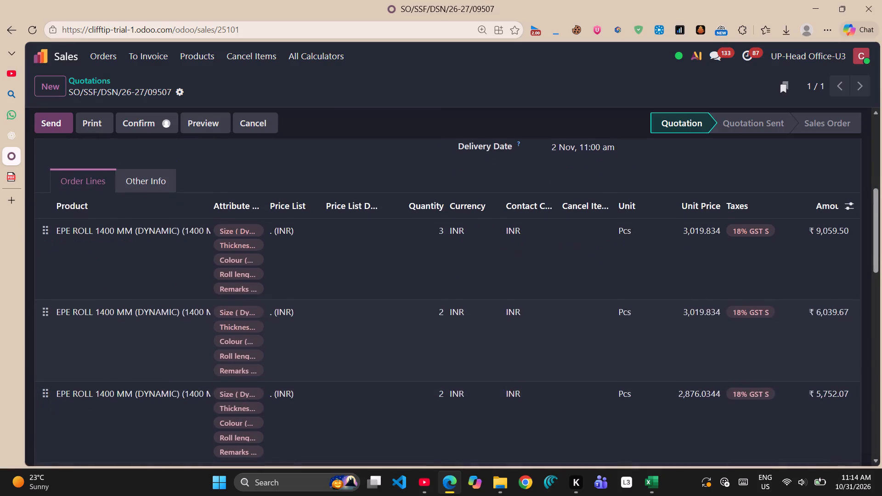
scroll(367, 335, "down", 2)
scroll(367, 335, "left", 2)
scroll(367, 335, "up", 1)
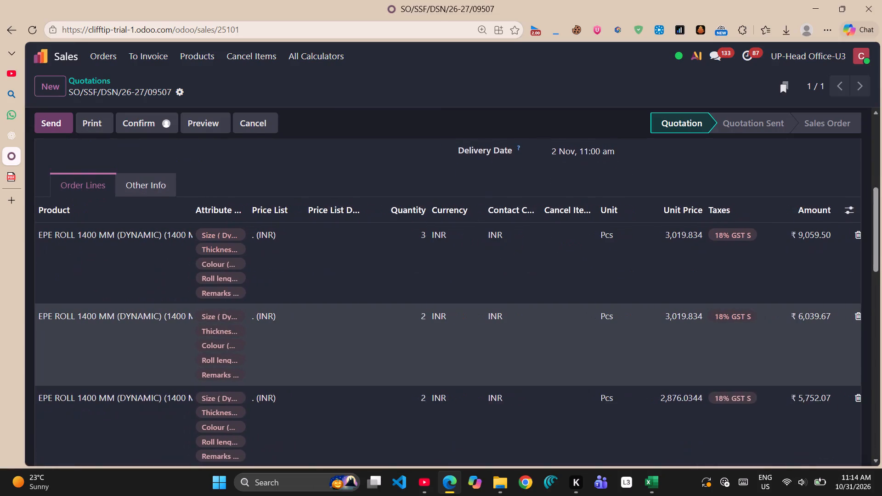
scroll(367, 335, "up", 1)
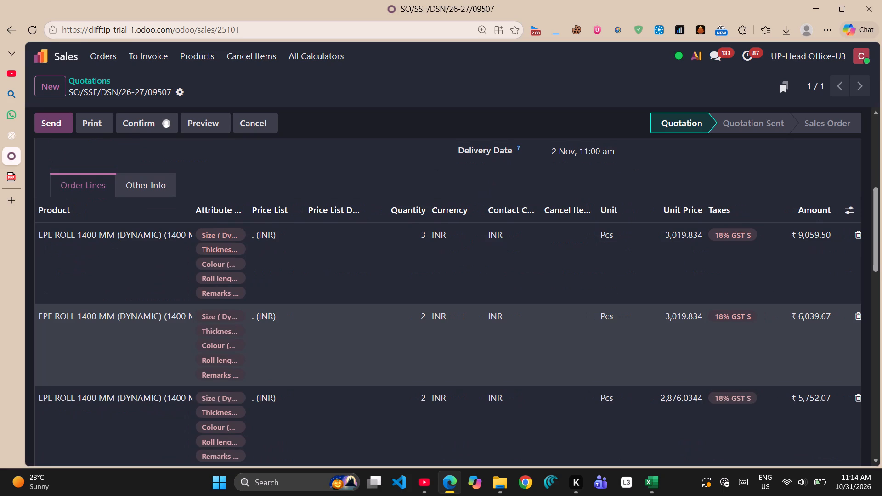
scroll(367, 335, "down", 1)
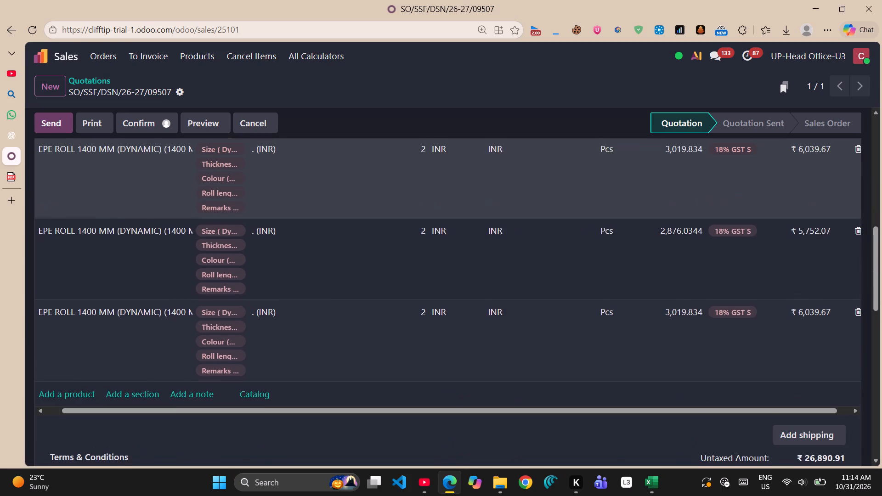
scroll(367, 335, "down", 1)
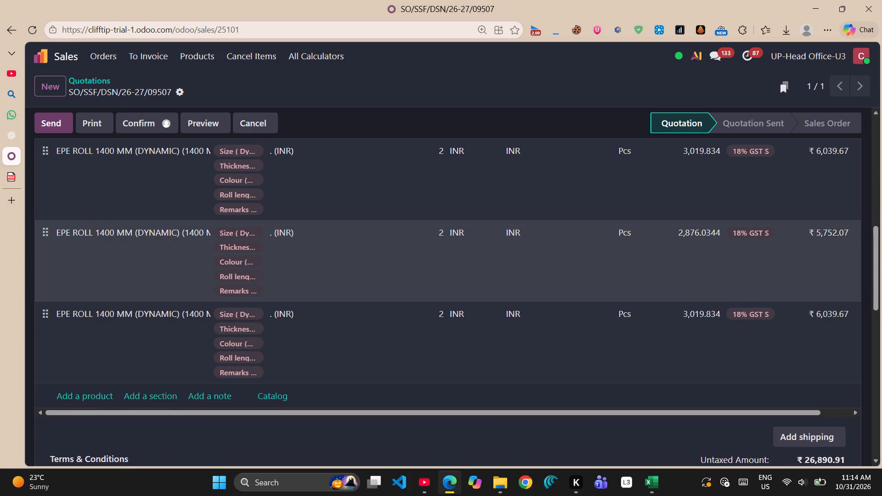
Widen the Product column of the order lines until the full EPE roll descriptions fit.
scroll(281, 259, "up", 4)
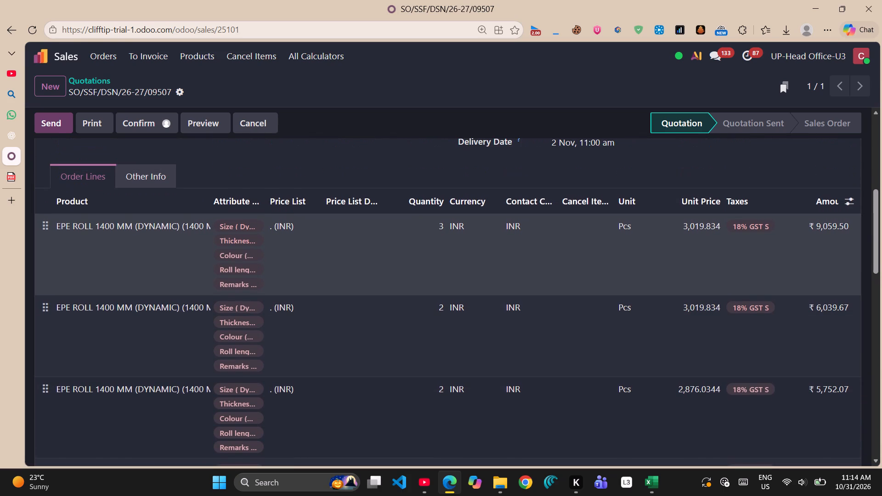
left_click_drag(210, 201, 325, 227)
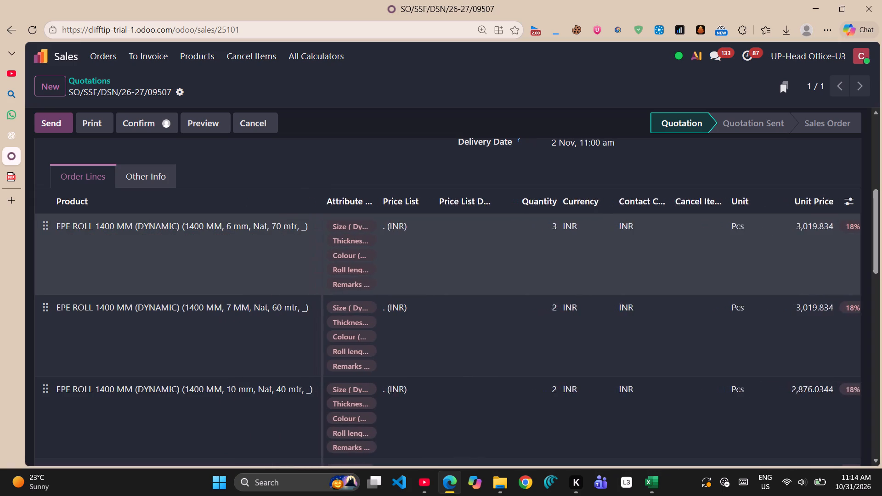
left_click_drag(325, 227, 346, 229)
Check each 1400 mm roll line's thickness and roll length against its quantity, unit price and amount.
scroll(271, 321, "down", 1)
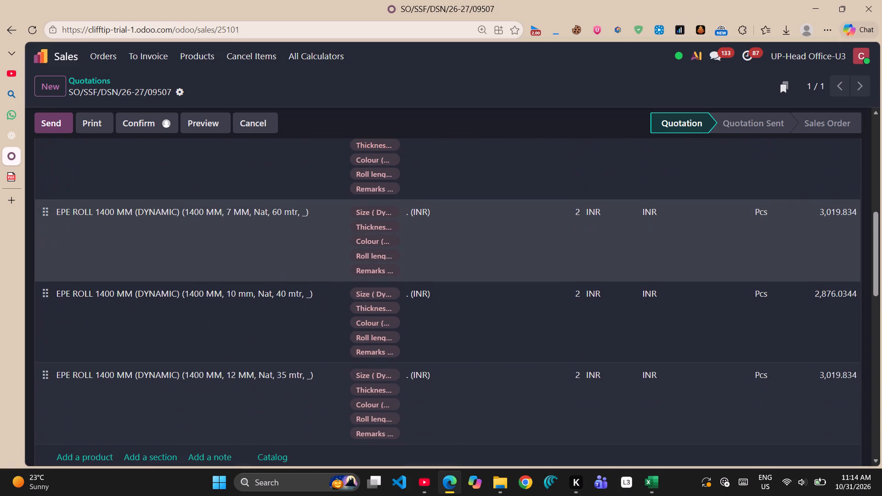
scroll(271, 321, "down", 1)
scroll(271, 321, "right", 1)
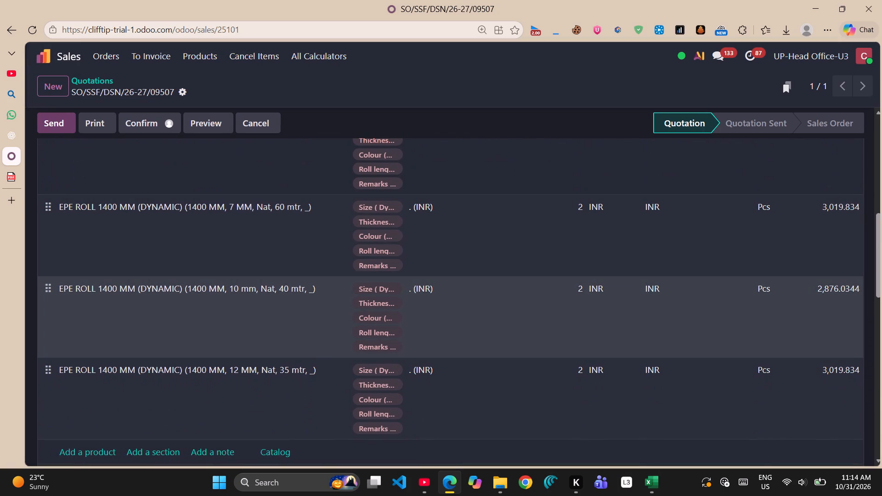
scroll(271, 321, "right", 1)
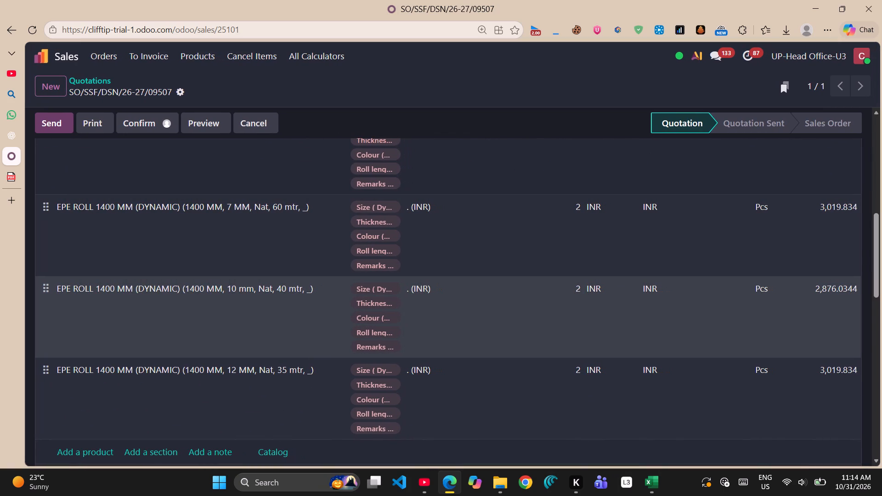
scroll(271, 321, "left", 1)
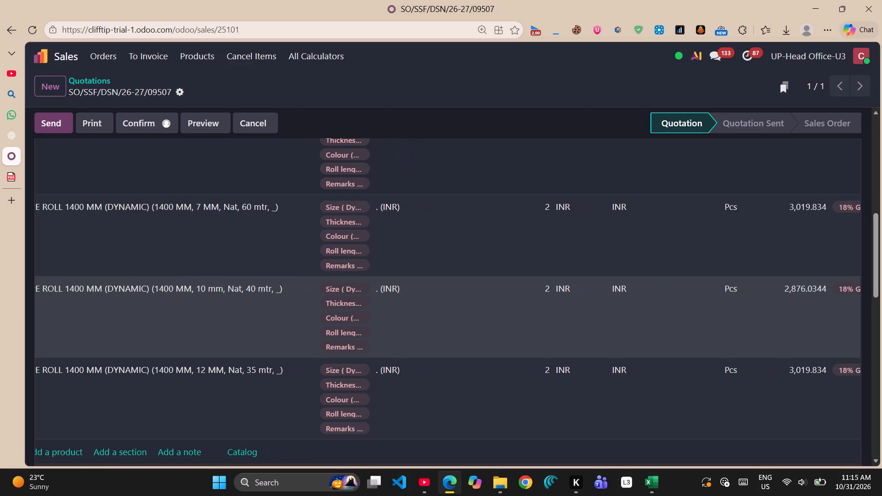
scroll(271, 321, "left", 1)
scroll(271, 321, "up", 1)
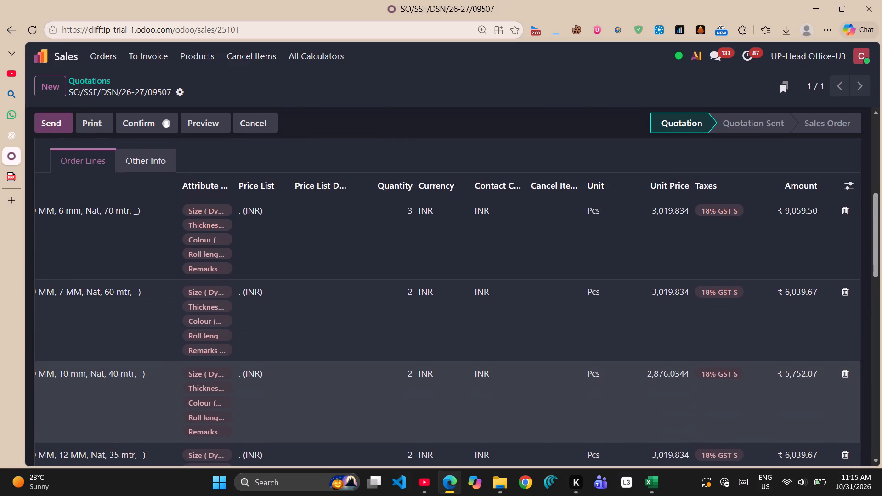
scroll(271, 321, "up", 1)
scroll(271, 321, "right", 1)
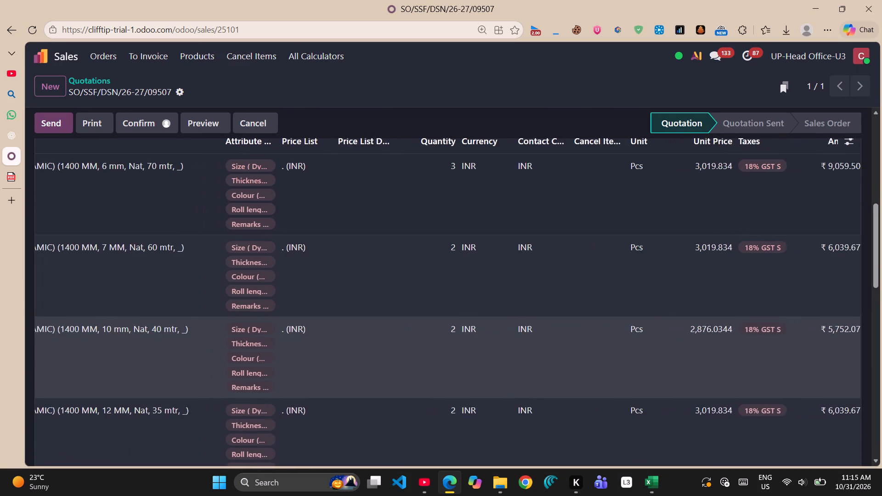
scroll(271, 321, "right", 2)
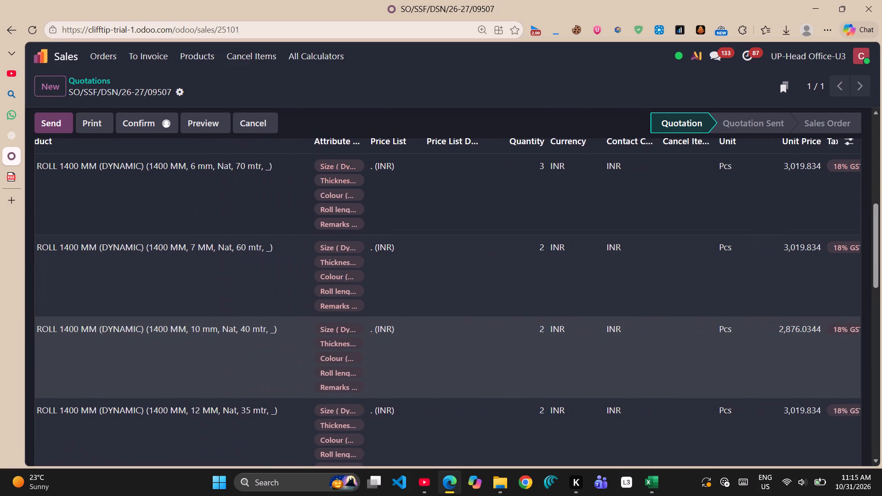
scroll(271, 321, "right", 1)
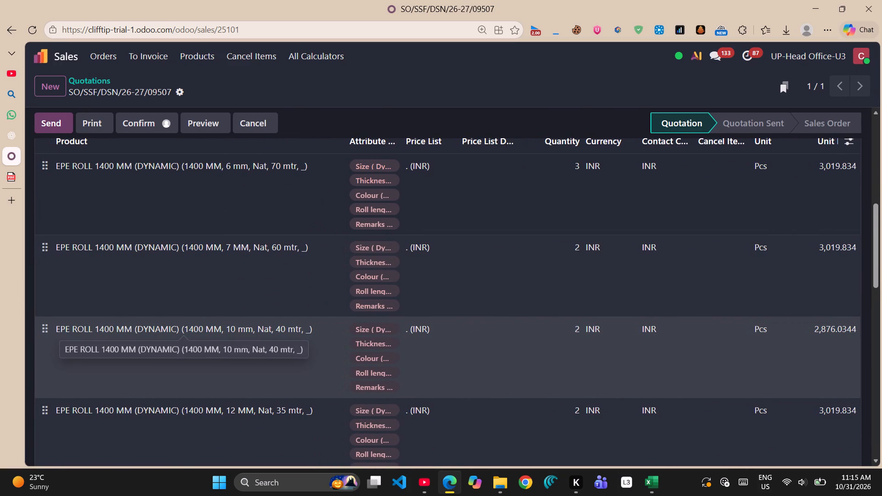
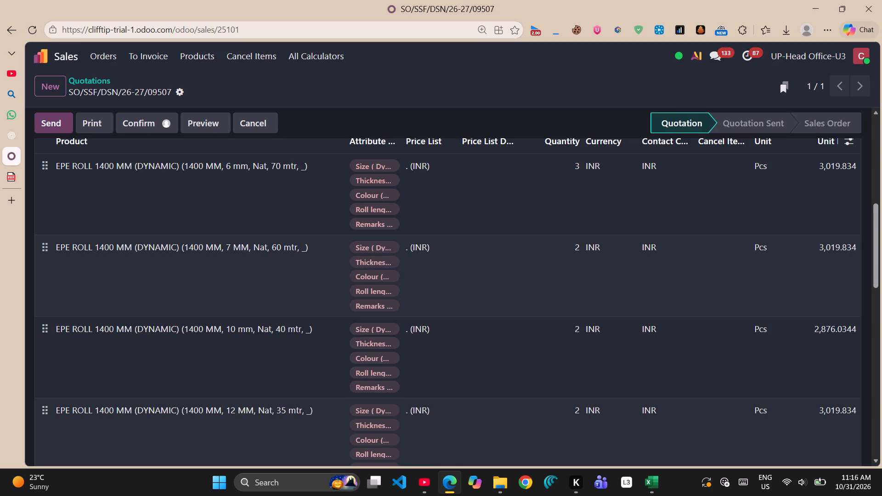
scroll(737, 336, "up", 2)
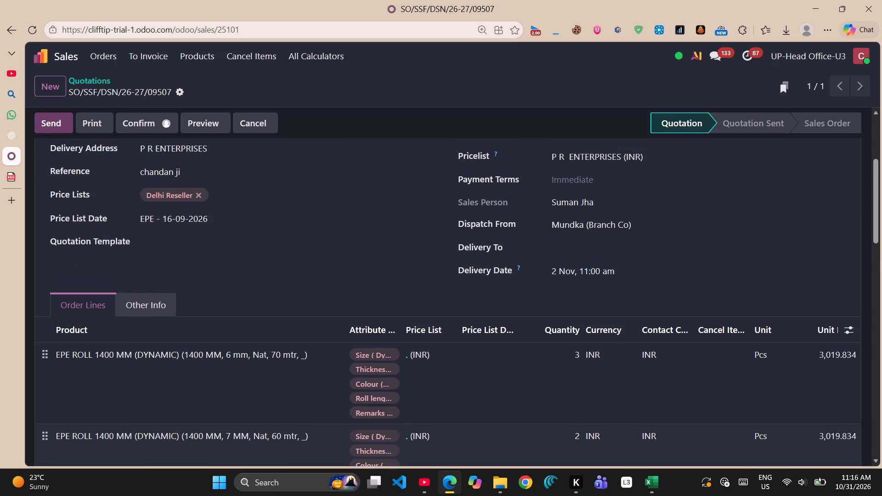
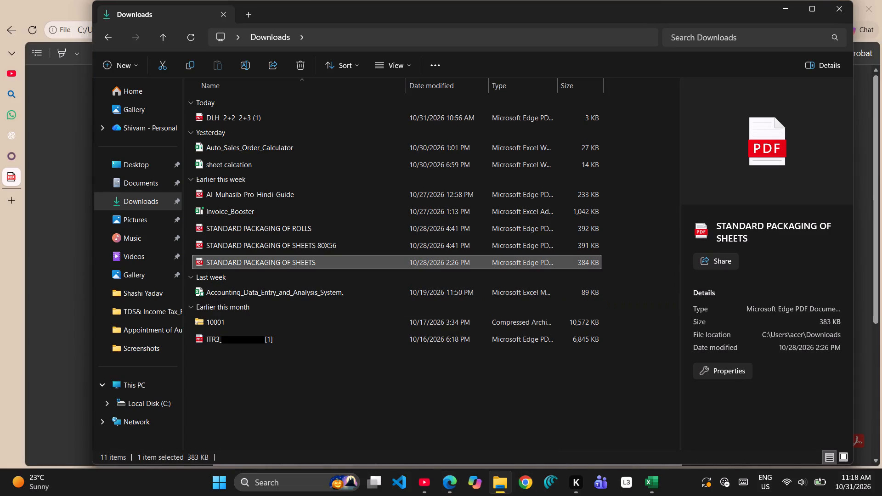
Open the STANDARD PACKAGING OF SHEETS, STANDARD PACKAGING OF ROLLS and STANDARD PACKAGING OF SHEETS 80X56 PDFs from Downloads in PdfCraft.
right_click(295, 263)
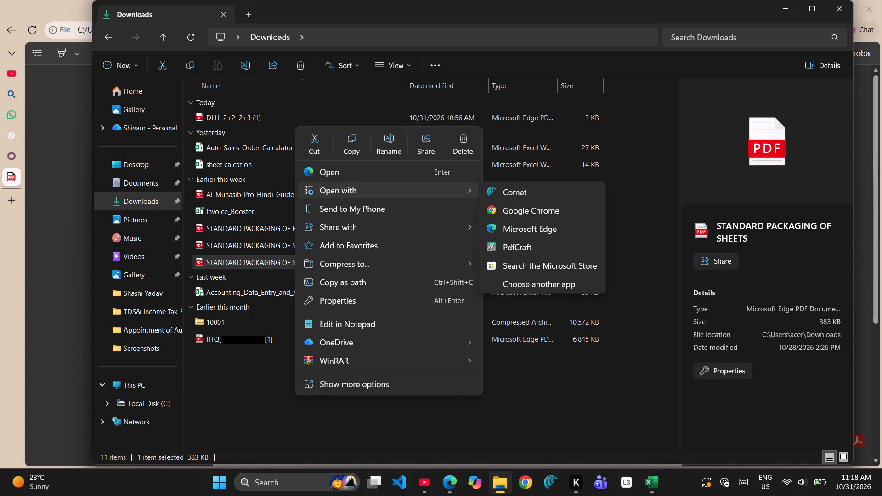
left_click(521, 244)
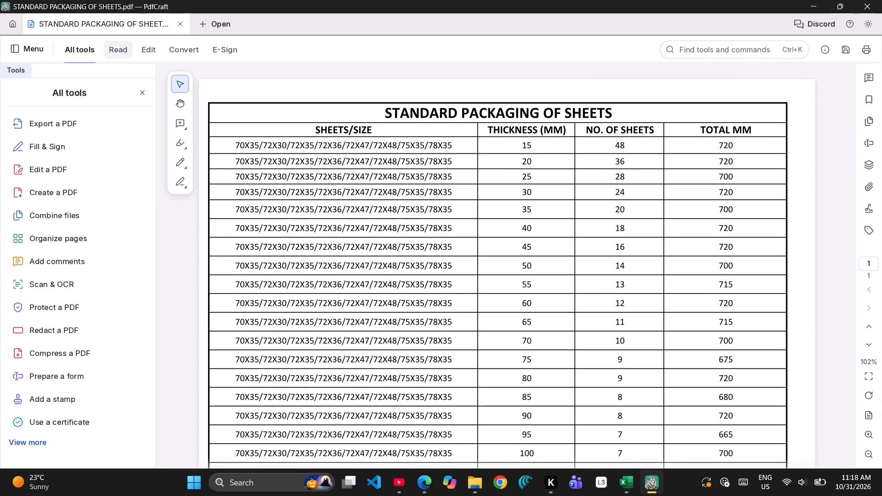
left_click(213, 18)
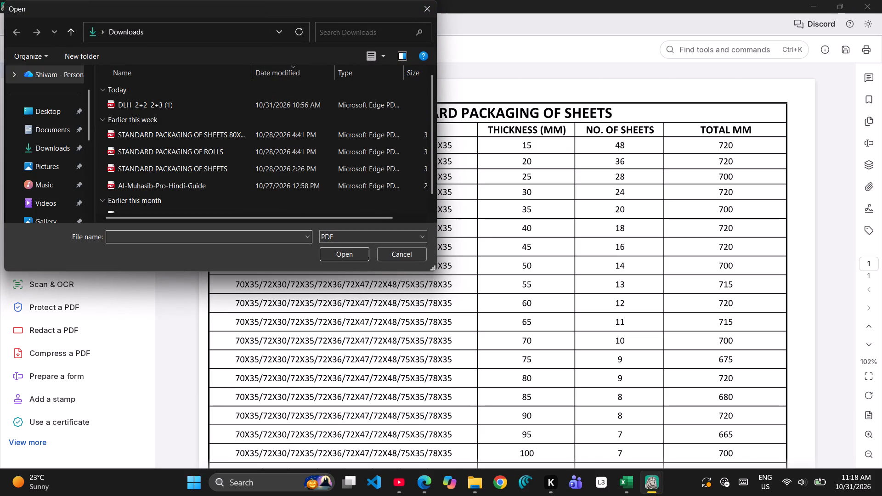
left_click(431, 2)
left_click(226, 25)
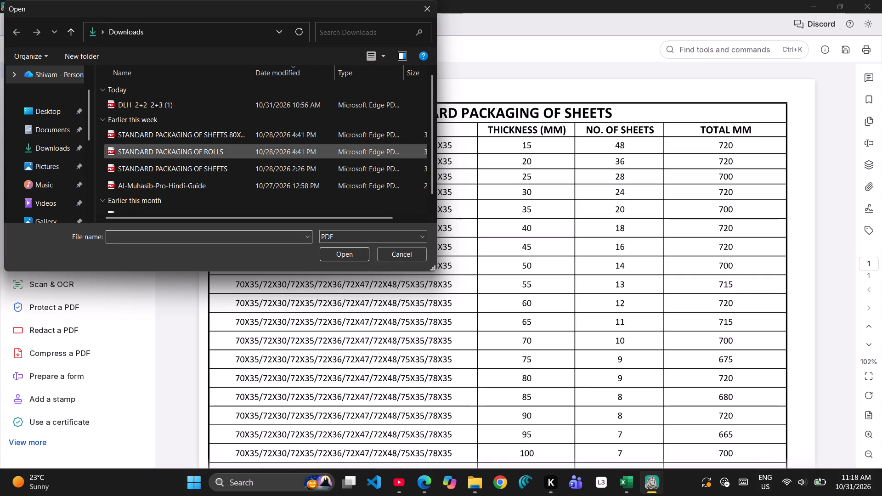
double_click(175, 151)
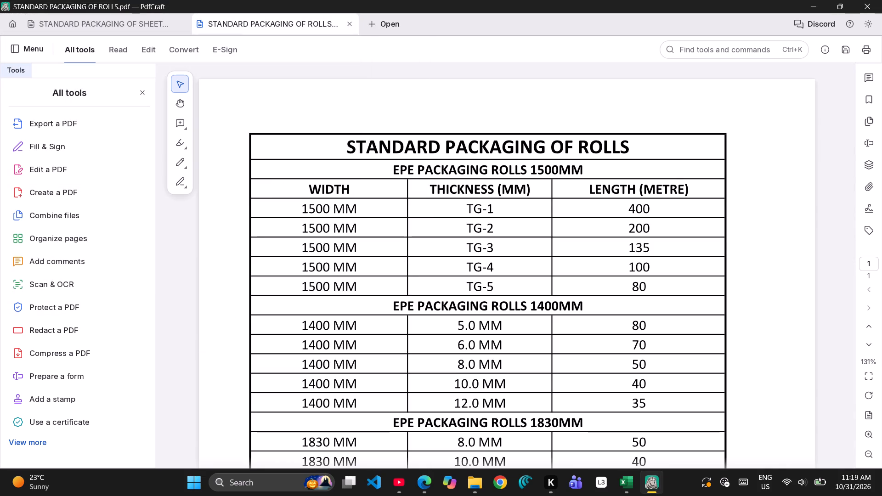
left_click(384, 21)
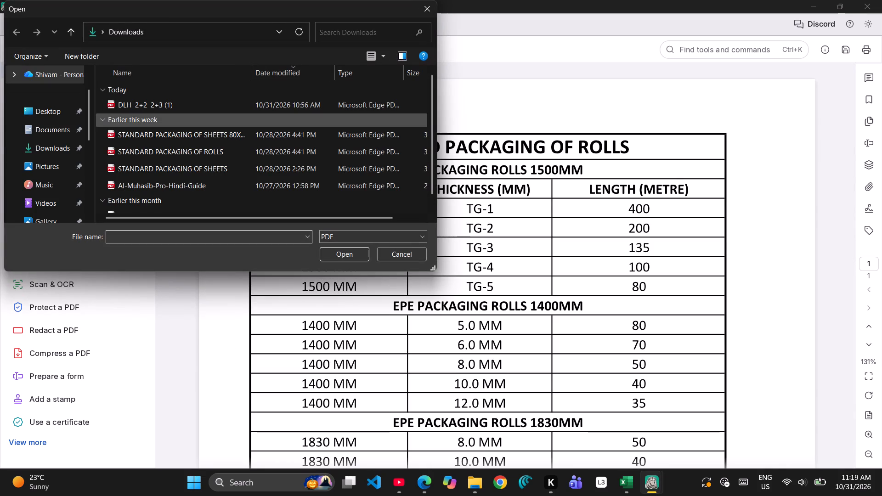
left_click(177, 131)
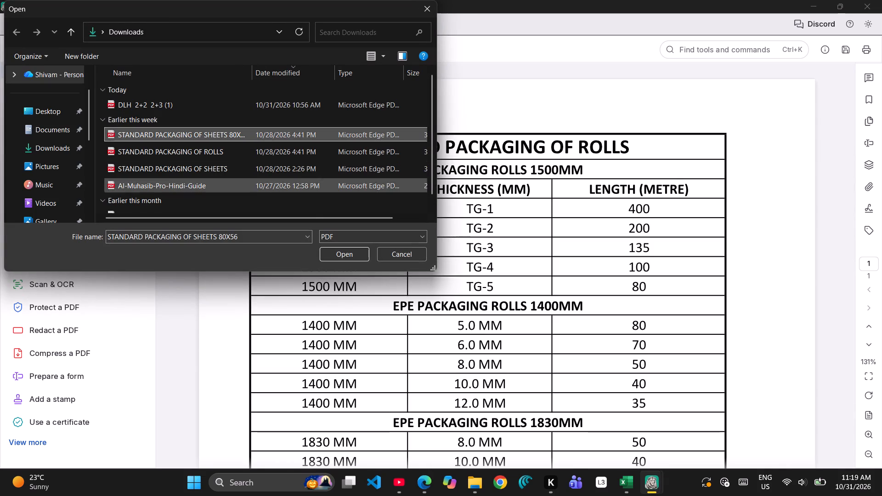
left_click(343, 254)
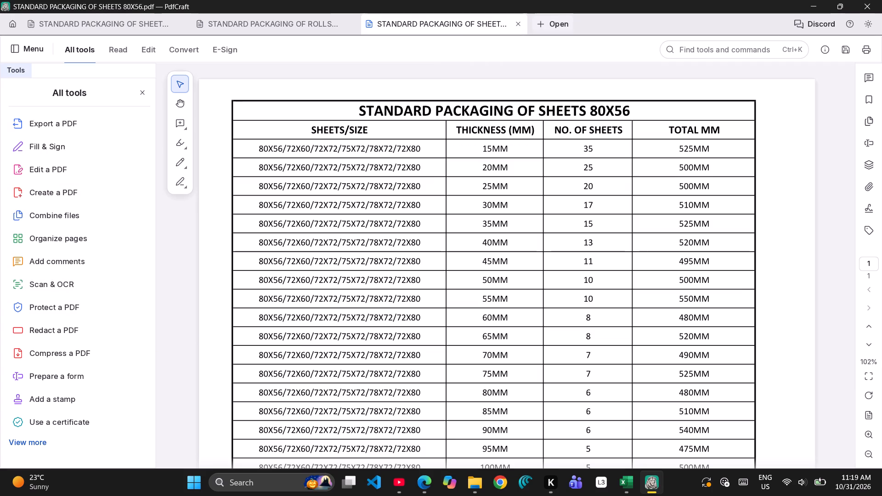
Open the Delhi price list PDF, DLH 2+2 2+3 (1), alongside the packaging documents.
left_click(548, 24)
left_click(115, 97)
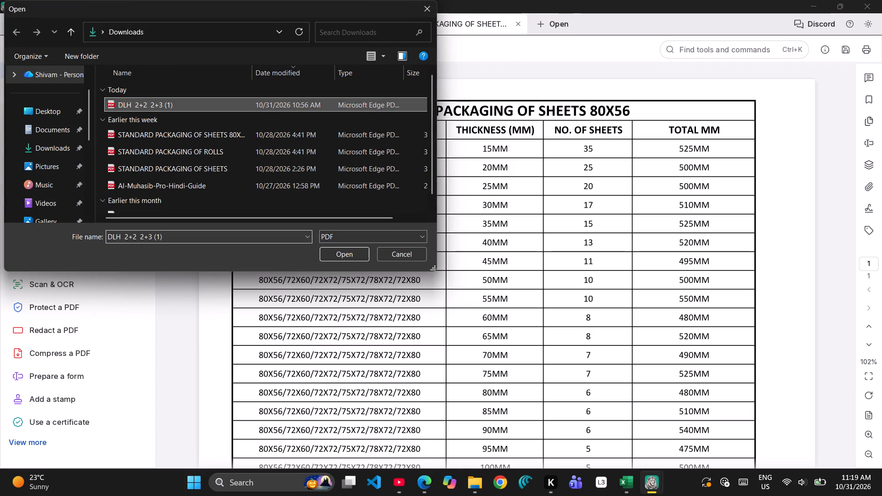
left_click(342, 254)
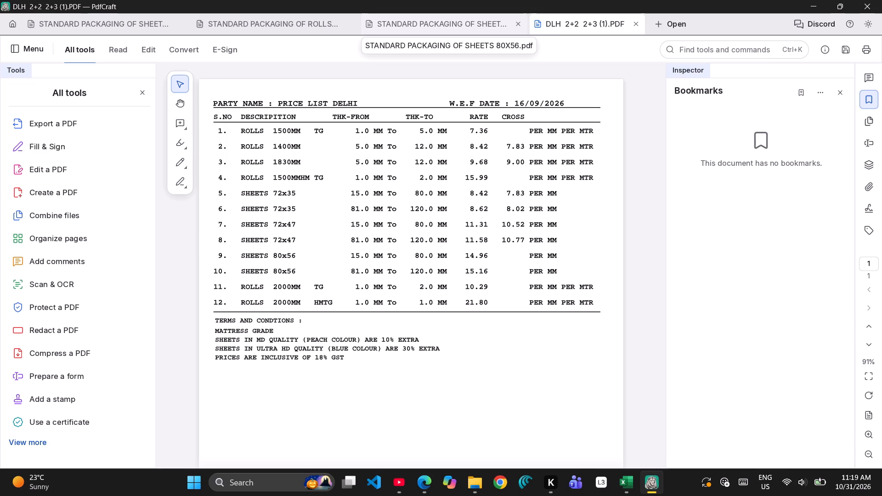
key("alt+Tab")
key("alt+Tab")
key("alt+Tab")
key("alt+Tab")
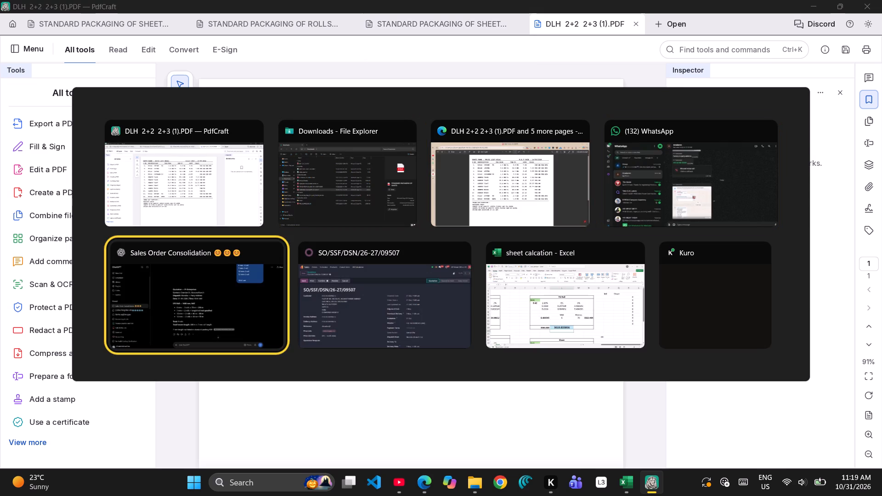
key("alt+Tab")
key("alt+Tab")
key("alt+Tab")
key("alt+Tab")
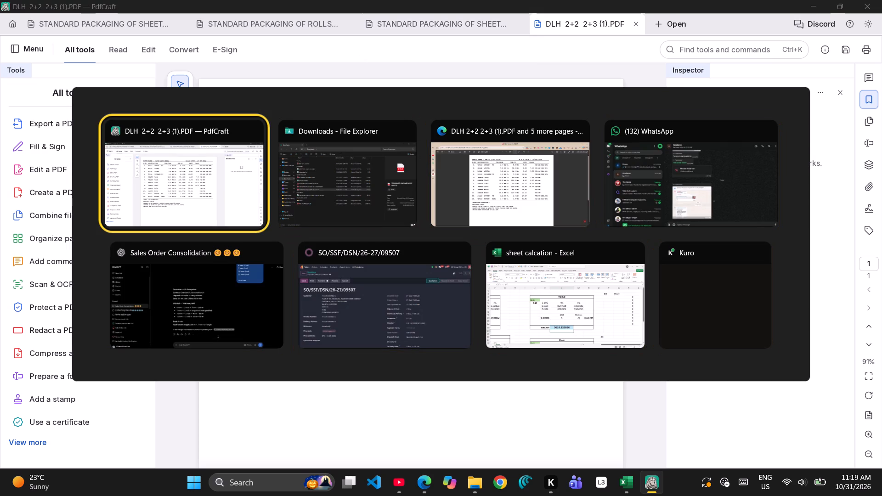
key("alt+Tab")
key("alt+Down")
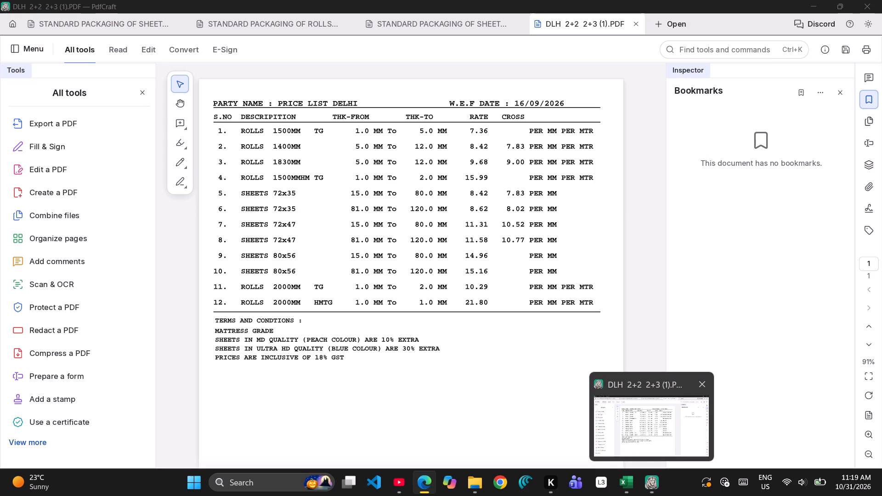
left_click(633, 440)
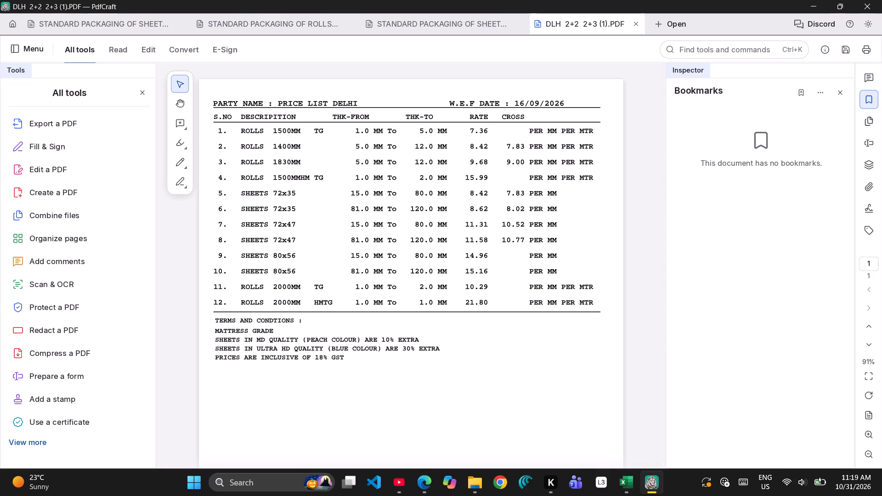
Examine the sheet counts and total thickness per size in the STANDARD PACKAGING OF SHEETS 80X56 document.
left_click(468, 20)
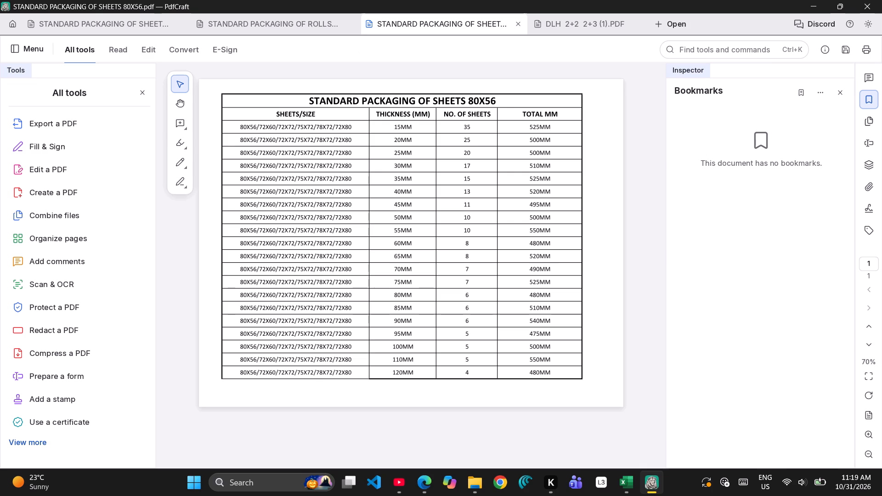
scroll(541, 168, "up", 4)
left_click(543, 188)
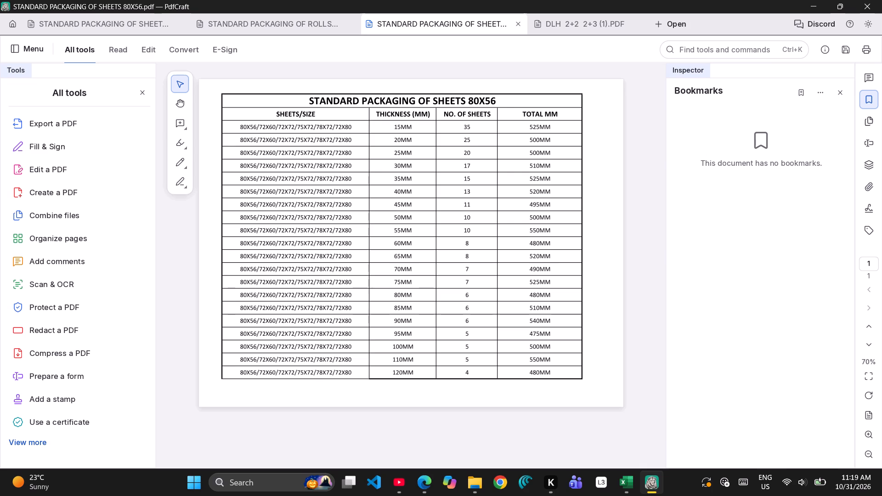
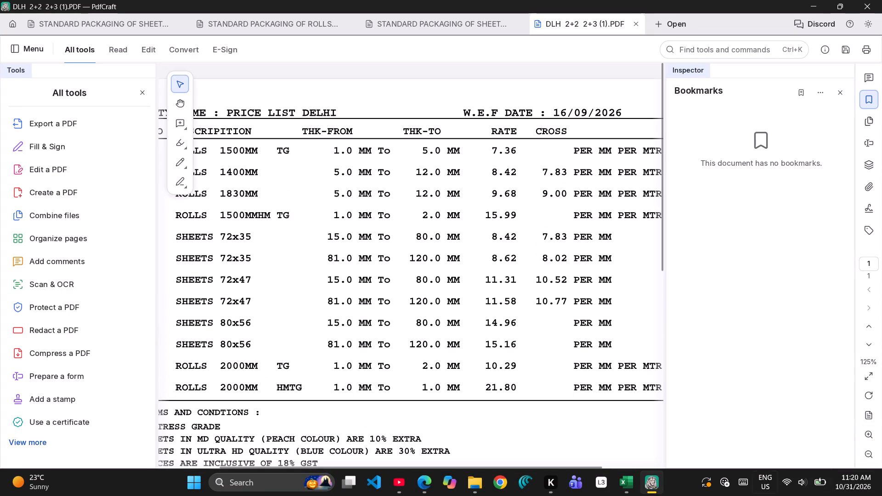
Examine the Delhi price list's rates and terms alongside the sheet counts per thickness in the STANDARD PACKAGING OF SHEETS 80X56 document.
left_click(847, 92)
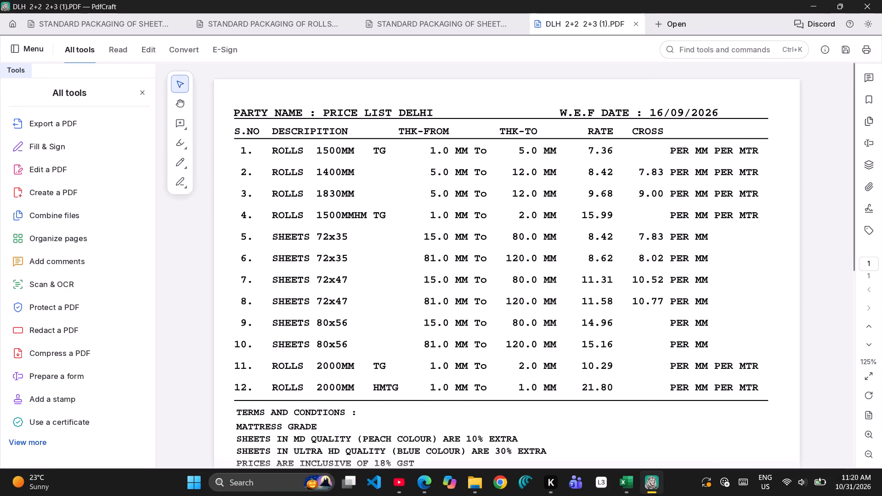
scroll(610, 263, "down", 1)
scroll(610, 263, "up", 1)
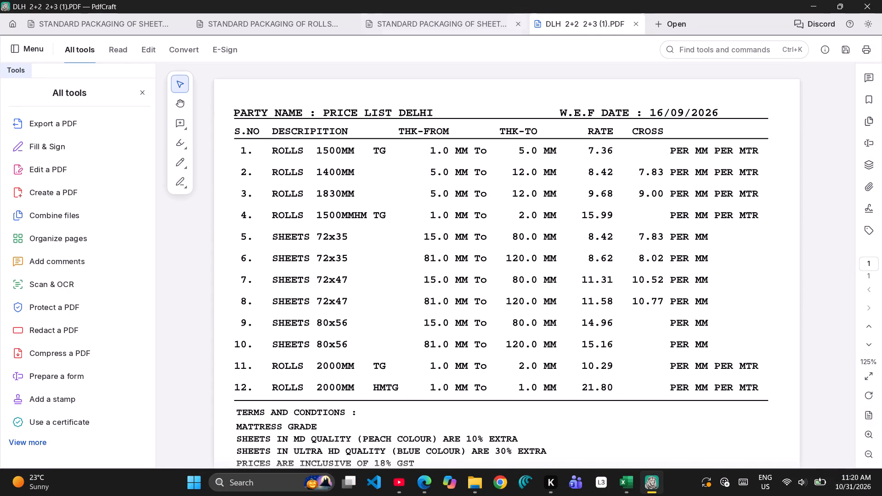
left_click(481, 23)
scroll(657, 251, "down", 1)
scroll(657, 249, "up", 2)
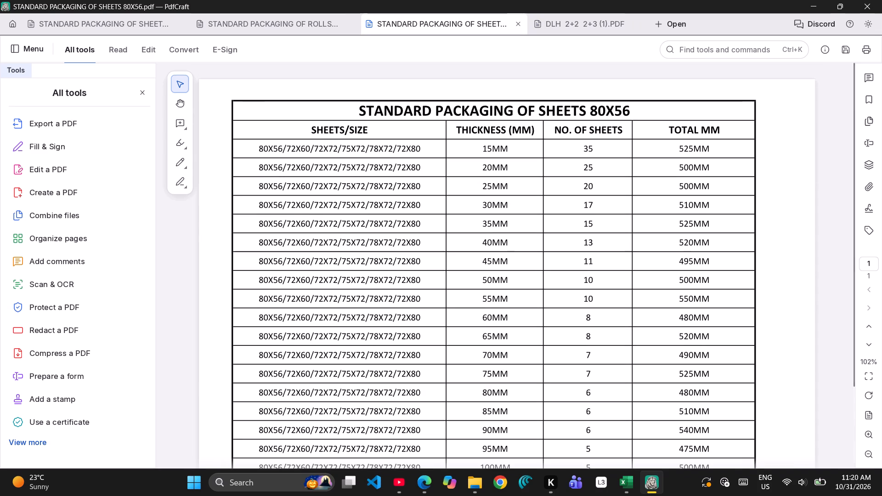
left_click(871, 455)
scroll(503, 331, "down", 1)
scroll(503, 330, "up", 1)
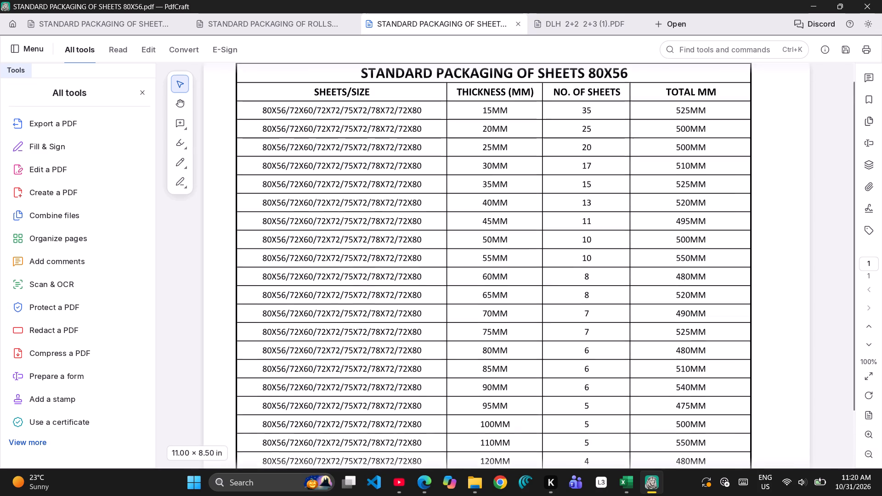
scroll(503, 330, "down", 1)
scroll(503, 330, "up", 1)
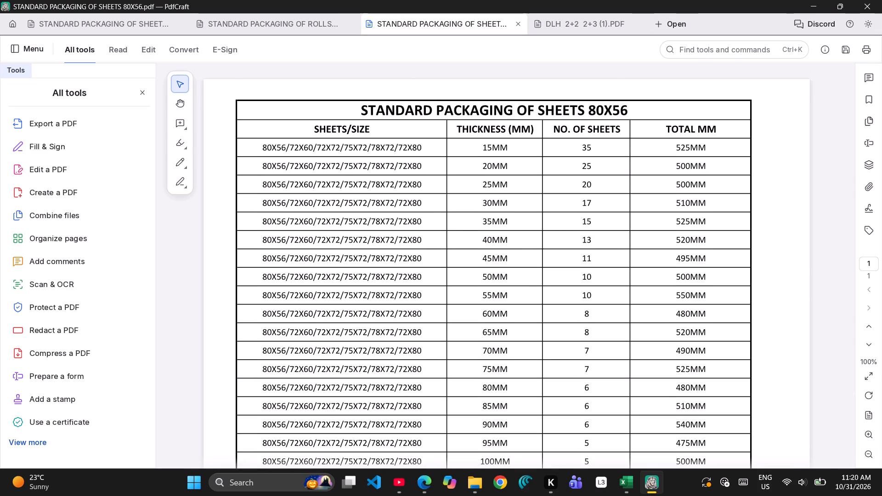
left_click(600, 22)
scroll(260, 151, "down", 1)
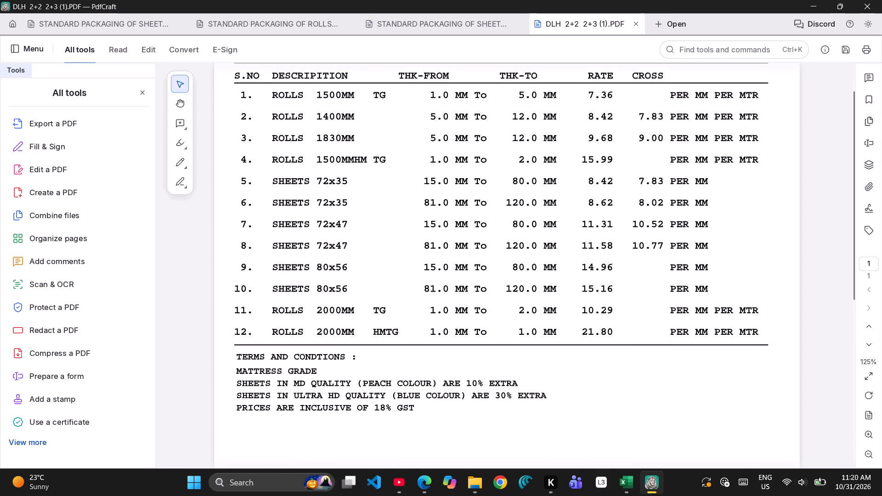
scroll(260, 151, "up", 1)
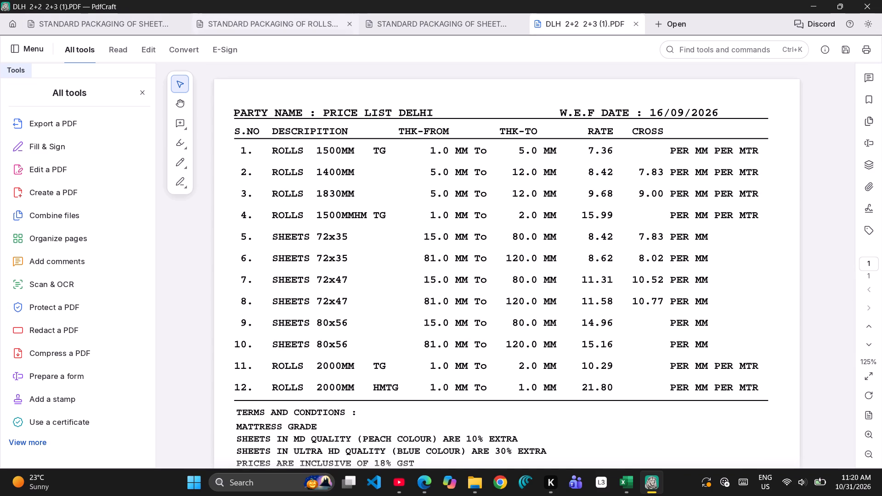
Check the roll lengths per width and thickness in the STANDARD PACKAGING OF ROLLS document.
left_click(220, 21)
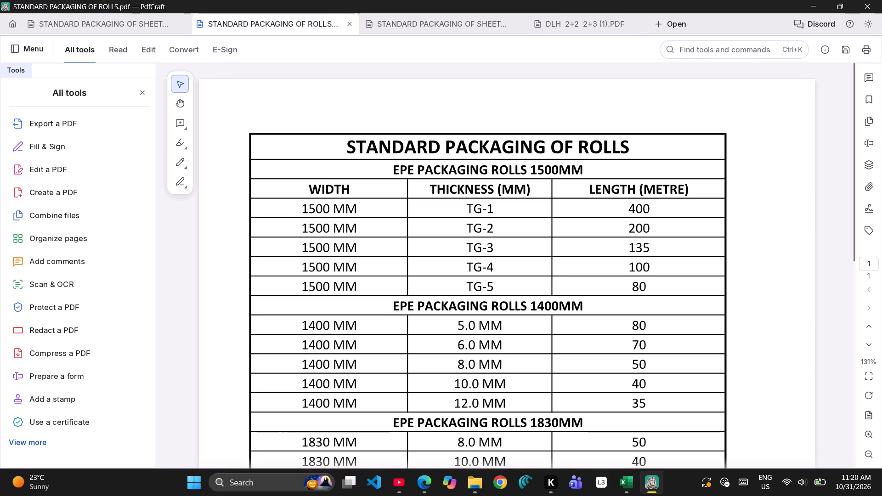
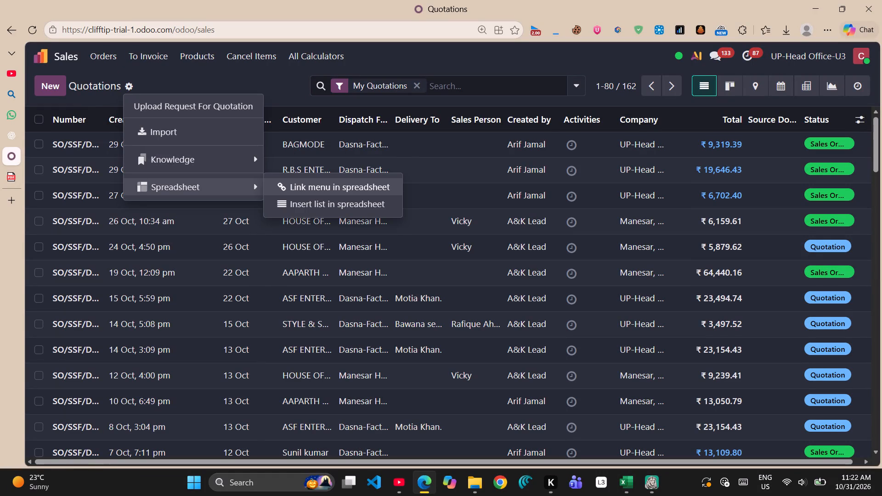
Start linking the Quotations menu in a spreadsheet and look through the available spreadsheets.
left_click(302, 190)
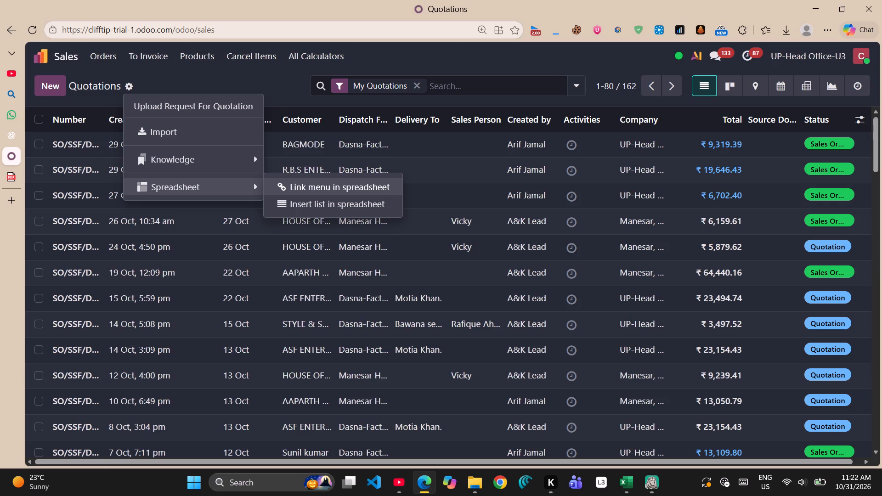
scroll(320, 264, "down", 1)
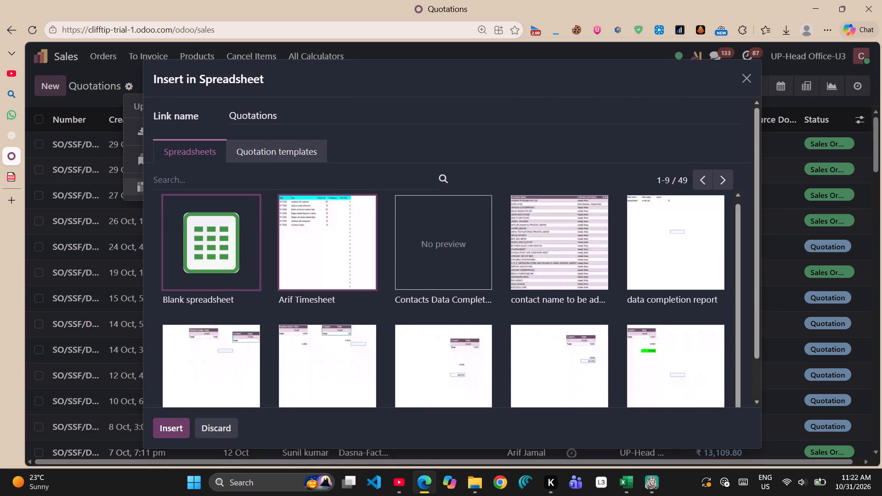
Insert the Quotations menu link into a new blank spreadsheet.
left_click(225, 252)
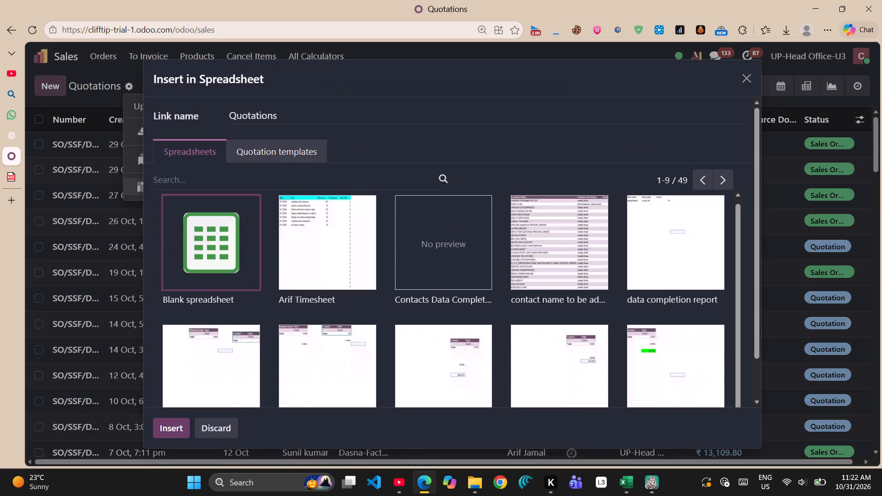
left_click(225, 252)
double_click(225, 252)
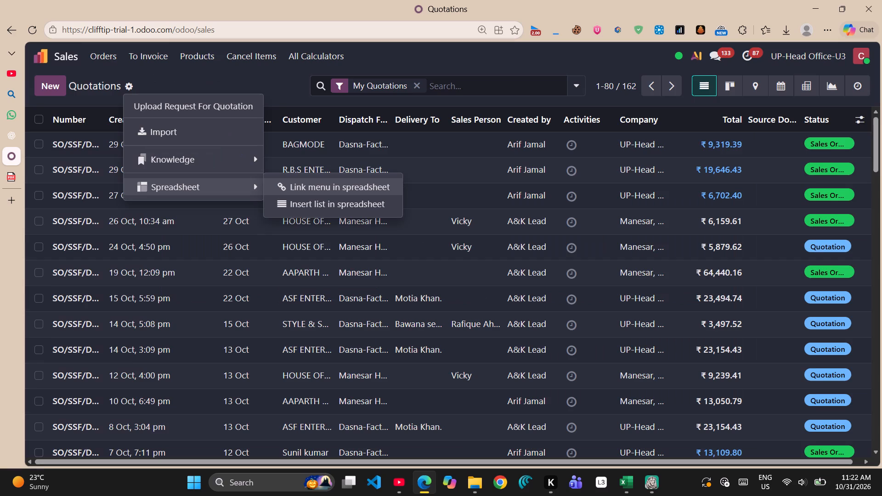
Look over the sheet containing the Quotations link, selecting cells in its first two rows, and return to the quotations list.
scroll(225, 252, "down", 1)
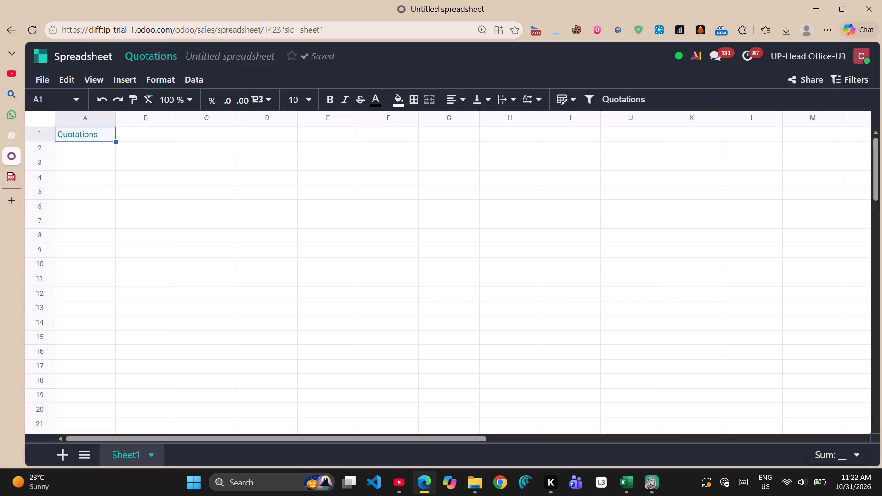
scroll(122, 136, "up", 3)
scroll(122, 136, "down", 3)
scroll(122, 136, "up", 4)
left_click(136, 129)
left_click(160, 138)
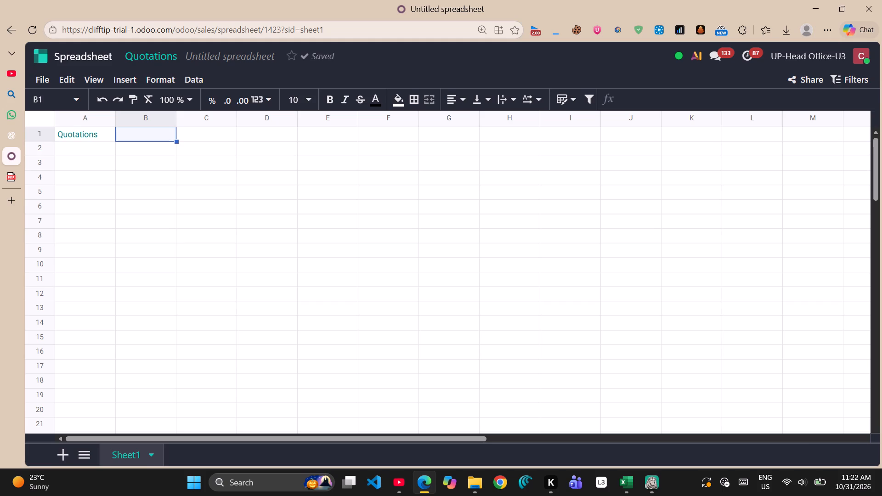
left_click(216, 151)
left_click(304, 147)
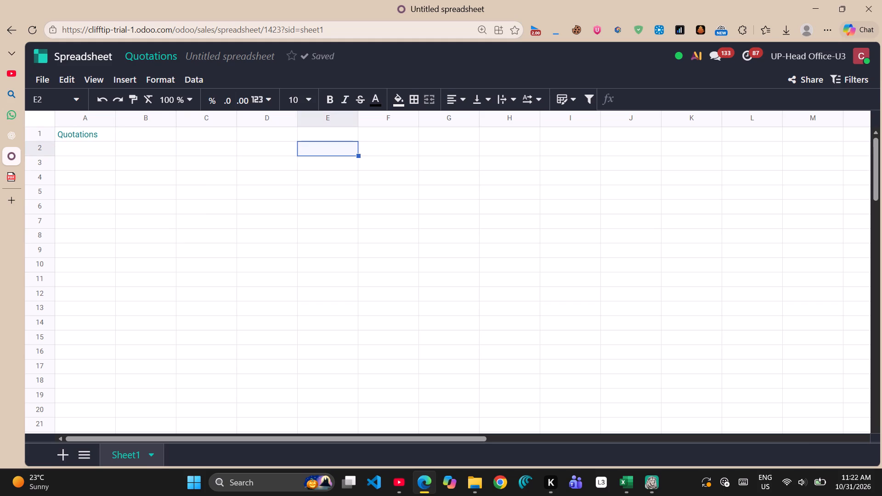
left_click(272, 154)
left_click(591, 138)
left_click(615, 152)
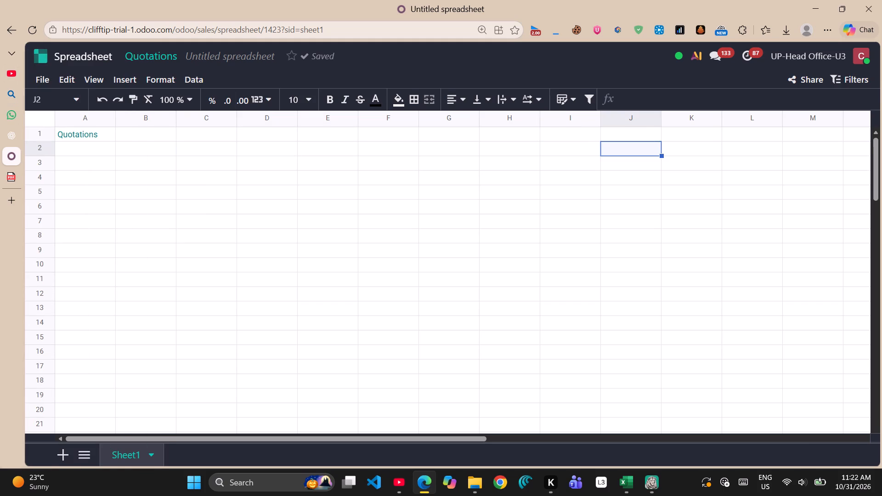
left_click(1, 28)
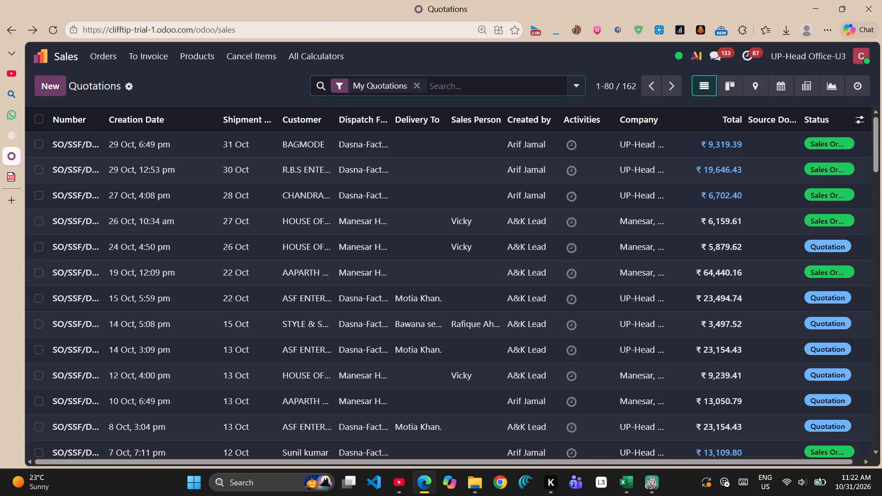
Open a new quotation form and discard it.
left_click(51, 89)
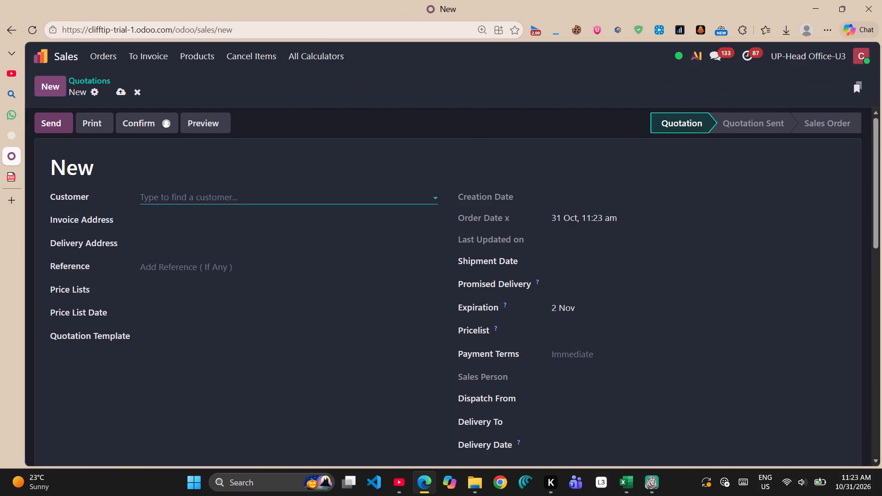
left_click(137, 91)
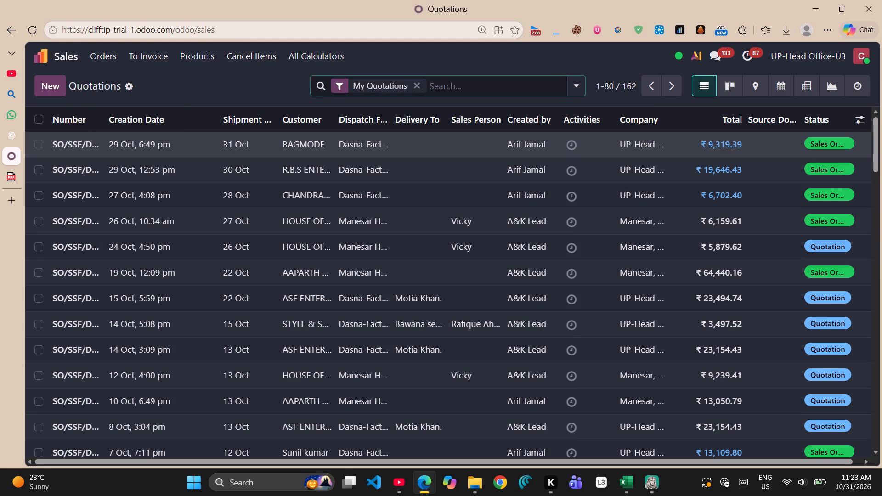
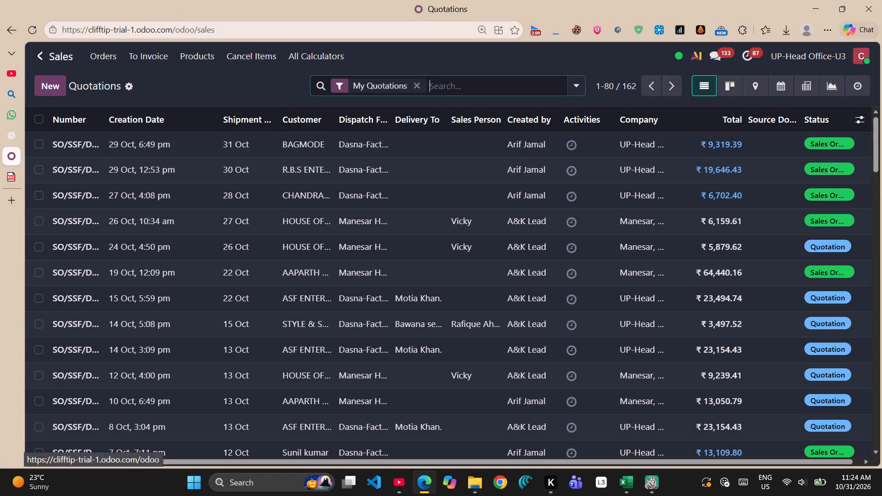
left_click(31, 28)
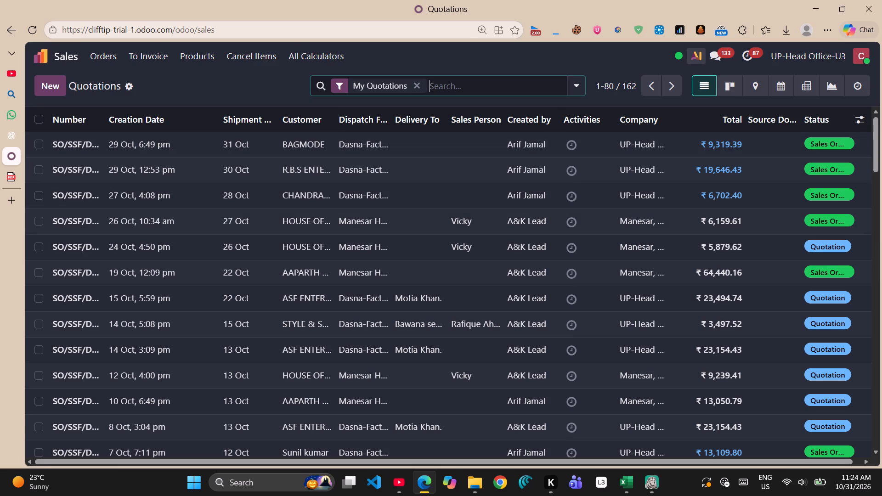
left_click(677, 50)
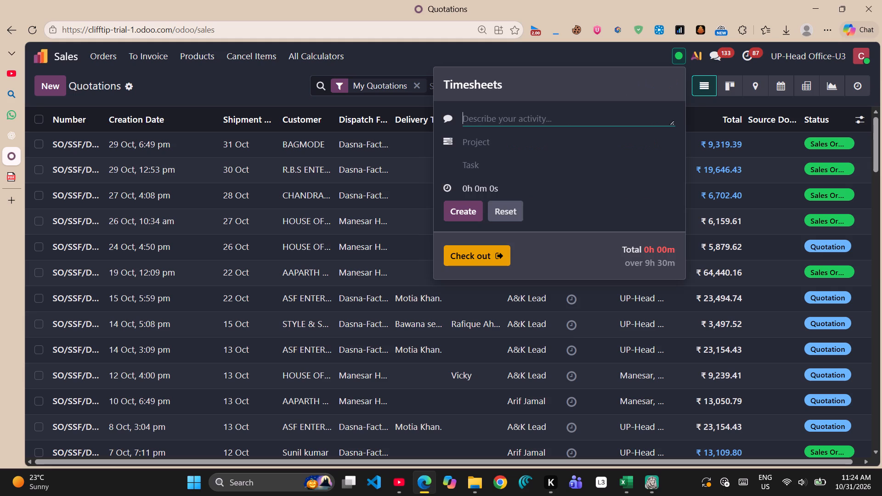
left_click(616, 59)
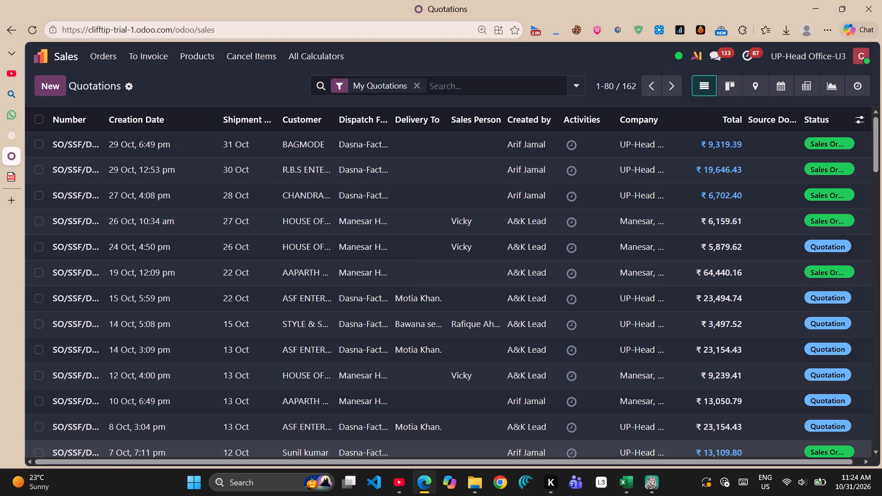
Switch to PdfCraft and look through the standard packaging PDFs for sheets, sheets 80X56 and rolls.
left_click(652, 475)
scroll(564, 310, "down", 4)
scroll(564, 310, "up", 4)
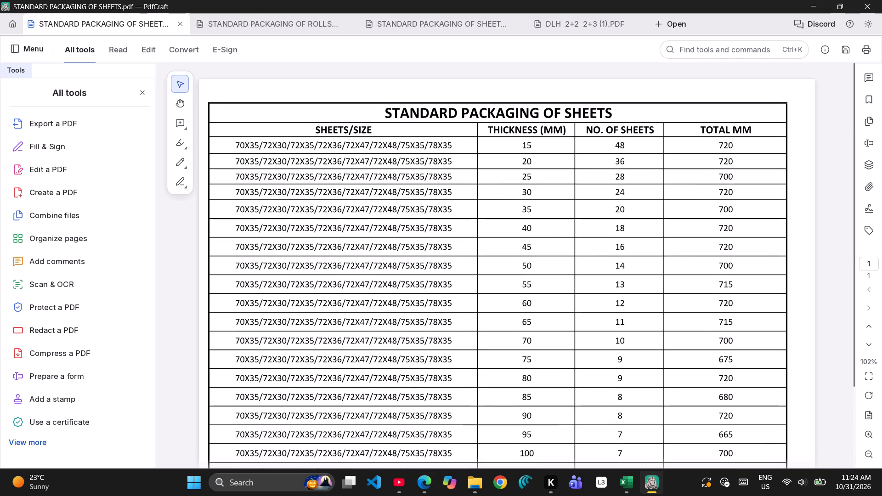
scroll(565, 309, "up", 4)
left_click(468, 22)
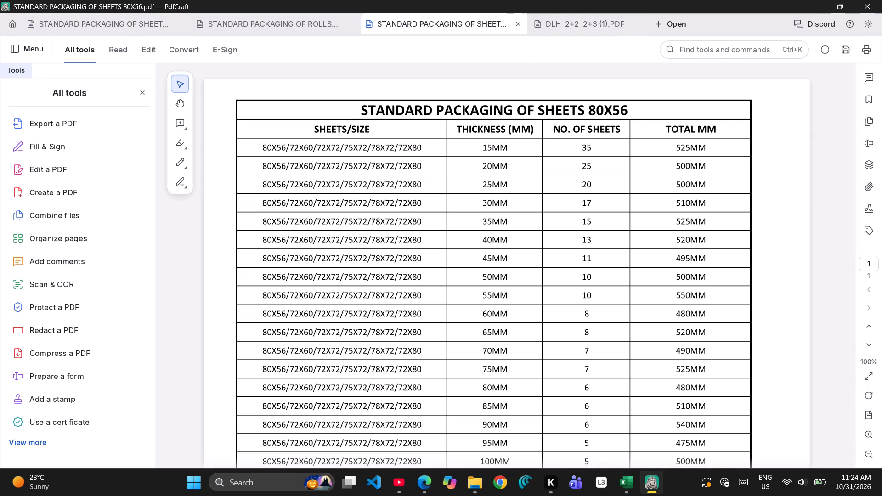
left_click(303, 14)
left_click(138, 25)
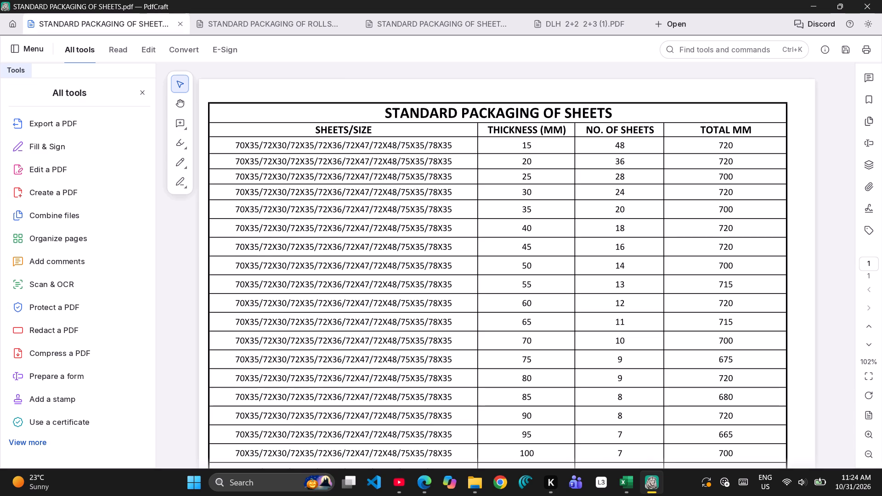
left_click(260, 17)
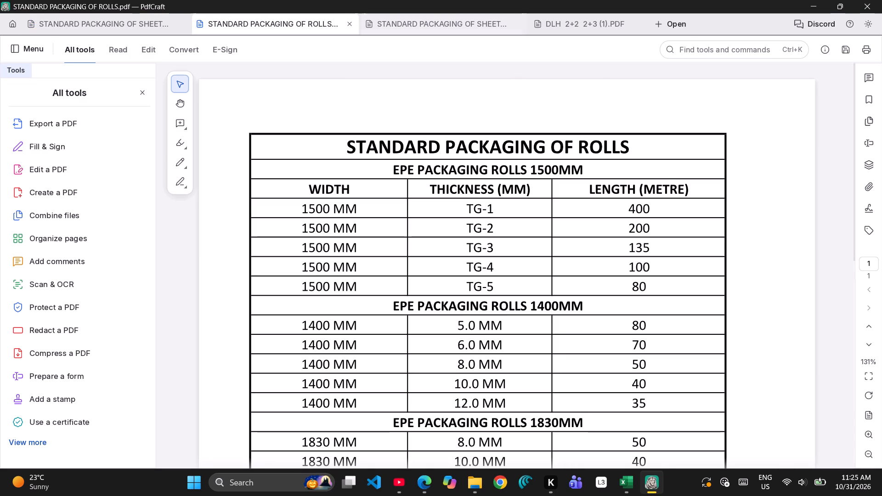
left_click(866, 417)
left_click(866, 417)
Open the properties of STANDARD PACKAGING OF SHEETS in the Downloads folder and view its advanced attributes without changing them.
left_click(485, 445)
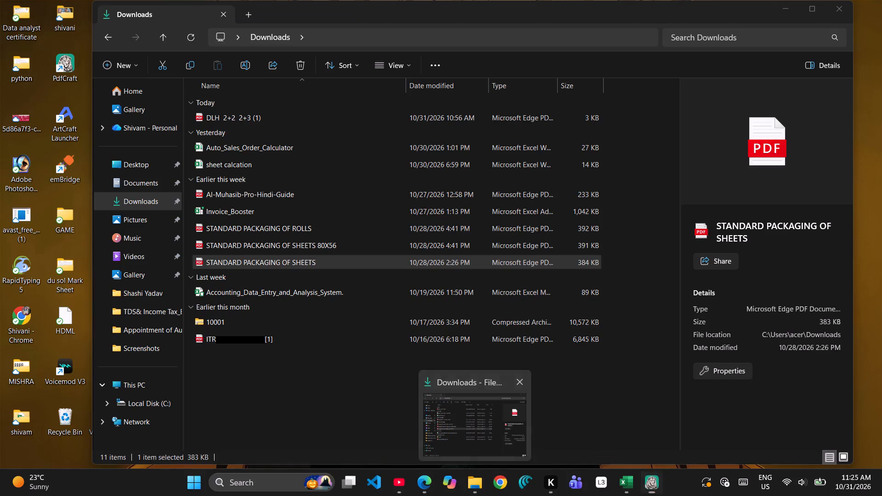
right_click(454, 266)
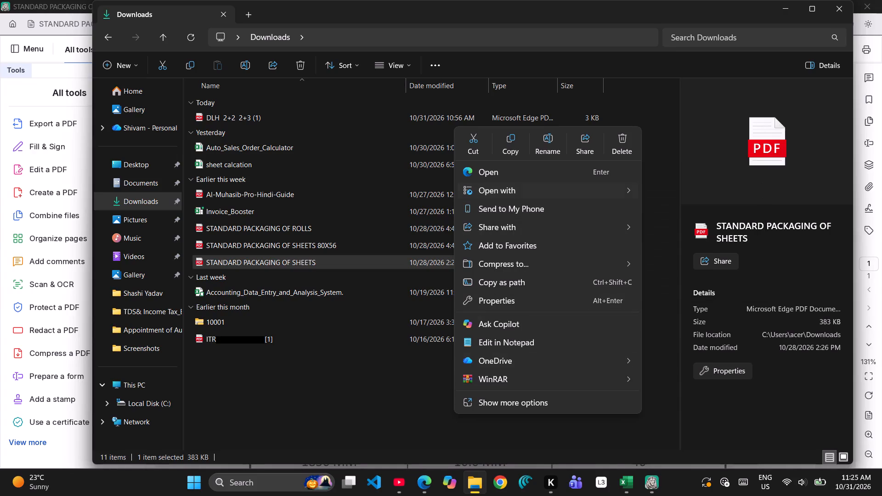
left_click(524, 405)
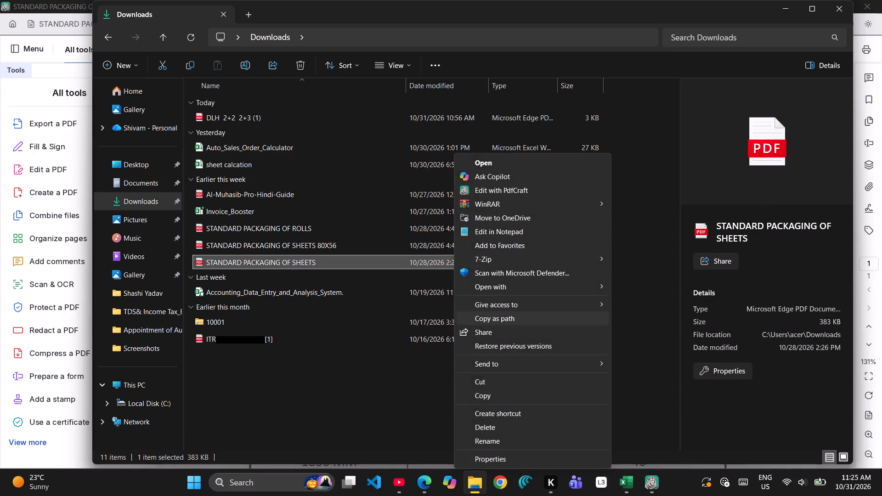
left_click(503, 462)
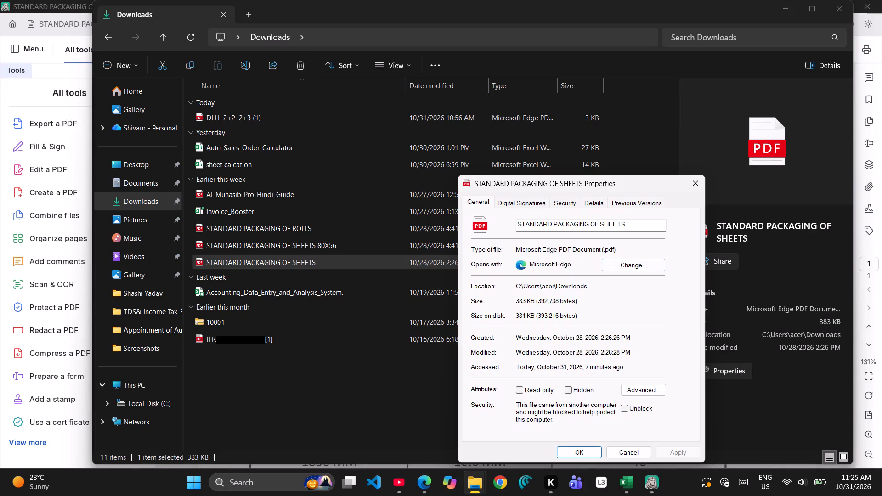
left_click(640, 391)
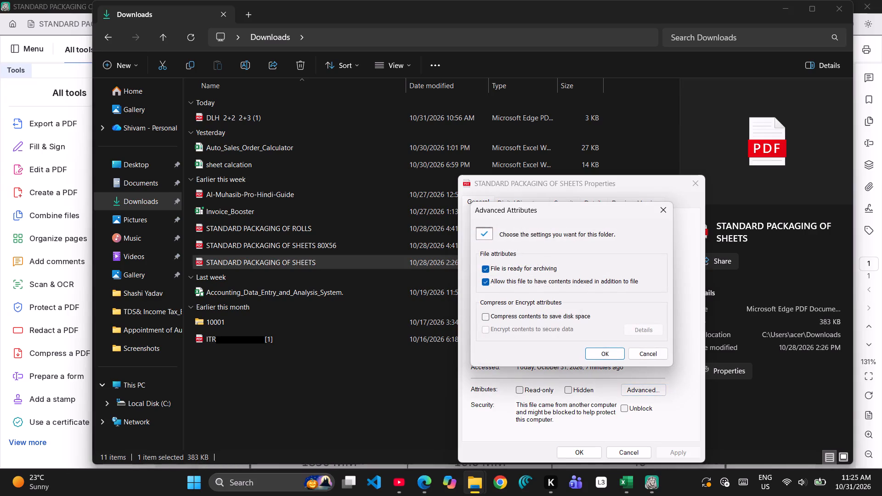
left_click(643, 355)
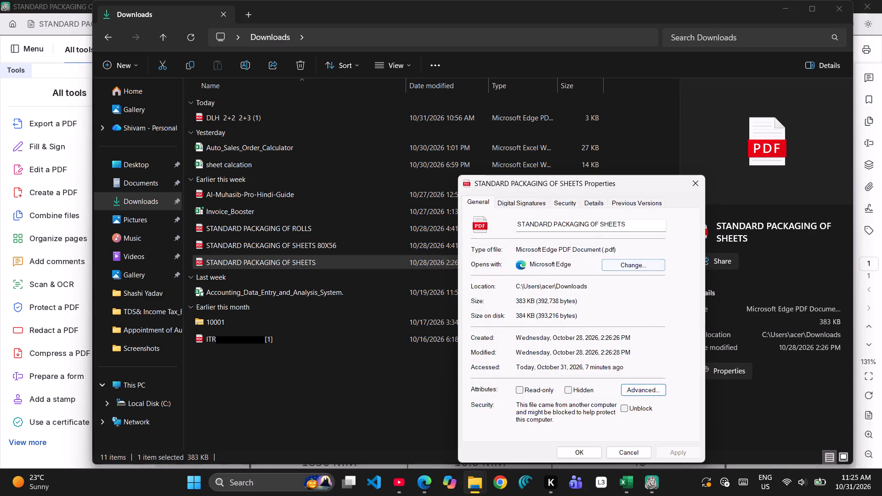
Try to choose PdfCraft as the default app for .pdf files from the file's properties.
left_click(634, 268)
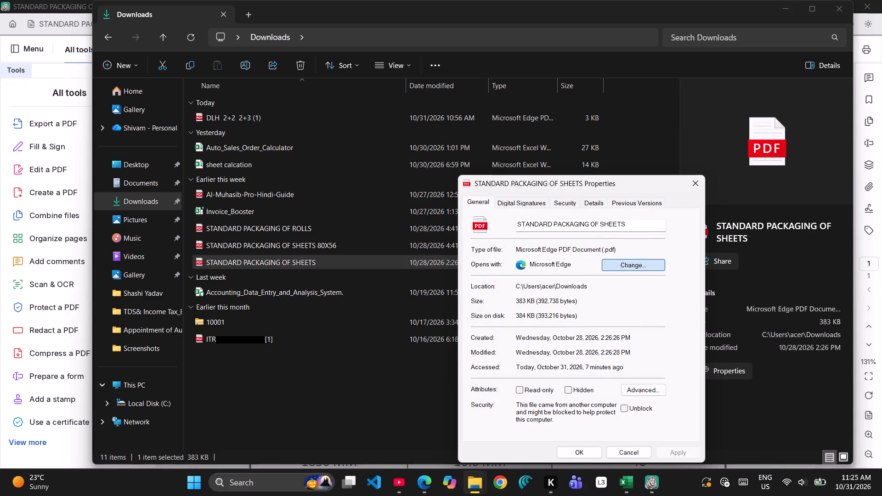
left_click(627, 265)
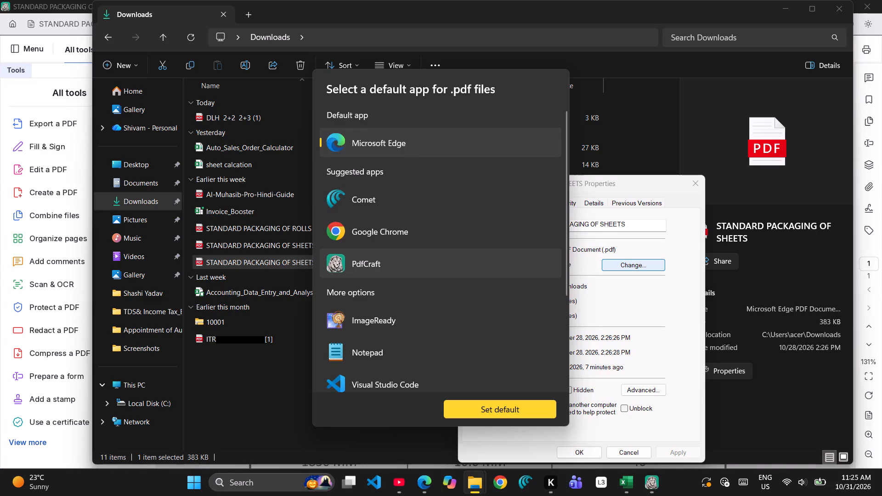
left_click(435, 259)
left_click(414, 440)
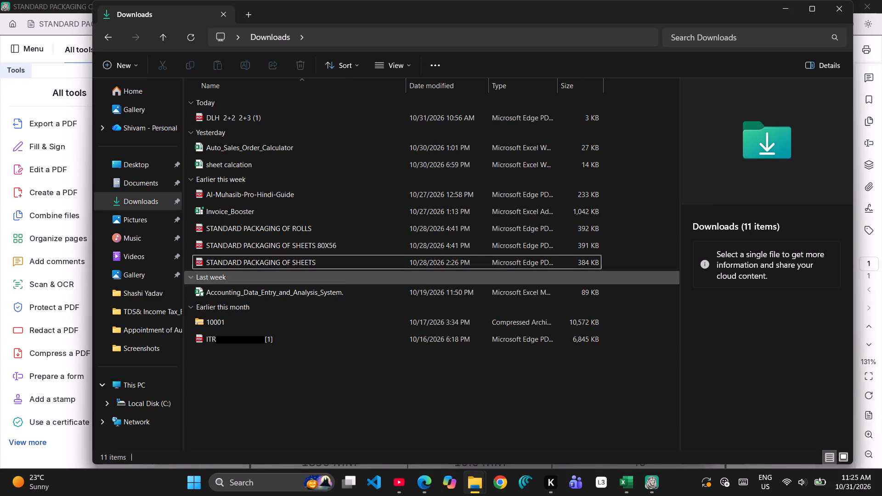
Open STANDARD PACKAGING OF SHEETS from Downloads to check which app it opens in, and close the document.
left_click(393, 259)
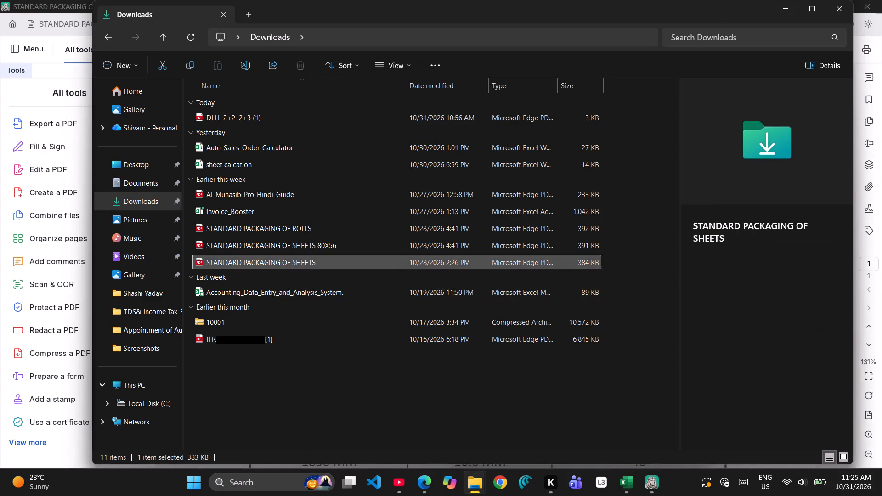
left_click(393, 259)
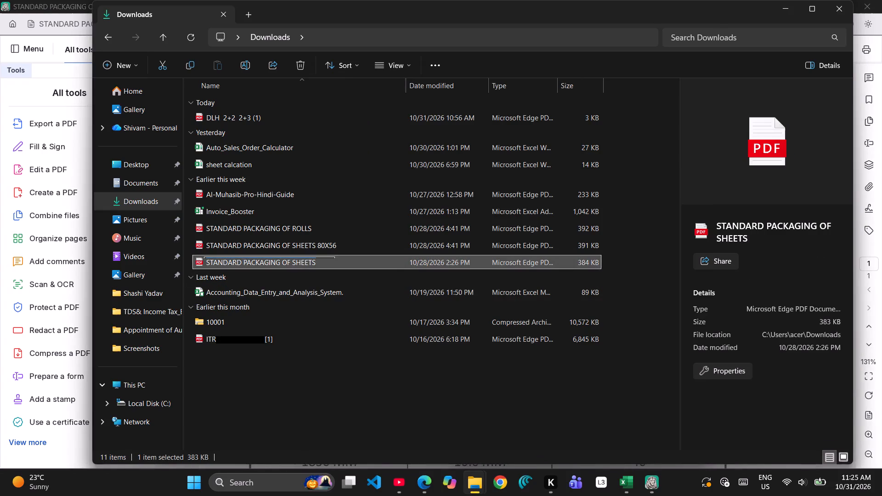
left_click(393, 259)
double_click(431, 262)
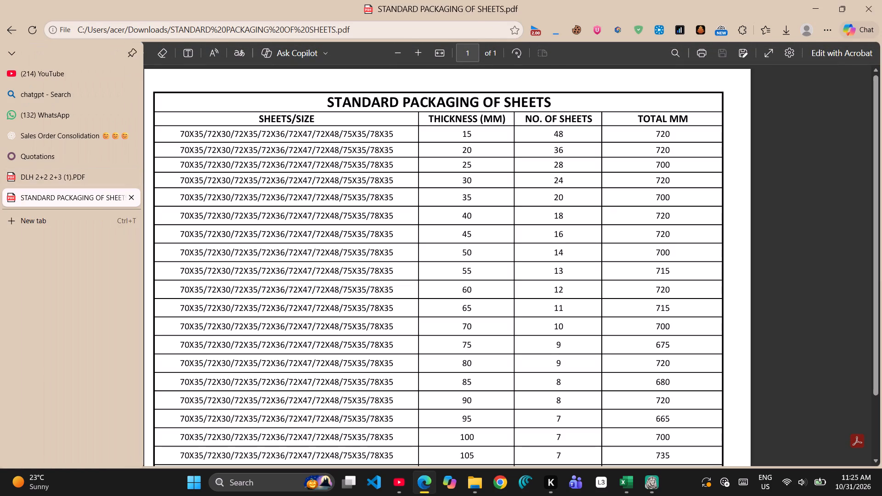
left_click(132, 201)
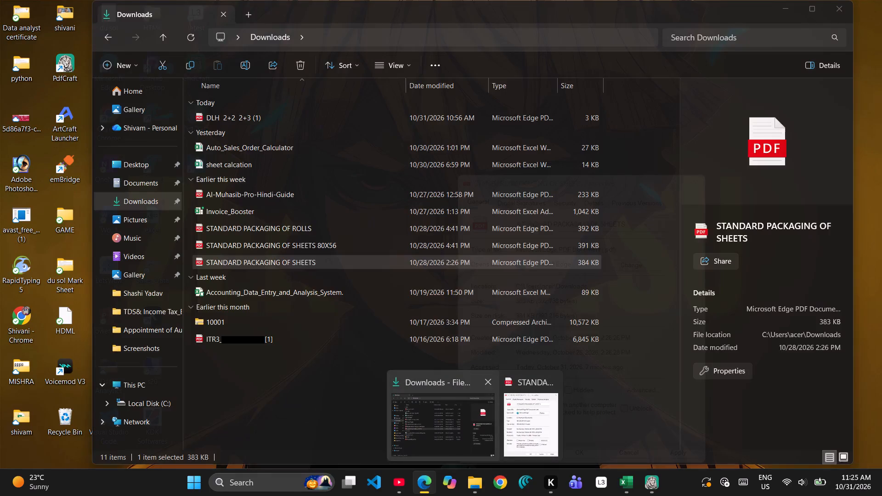
Set PdfCraft as the default app for .pdf files through the STANDARD PACKAGING OF SHEETS properties and accept the dialog.
left_click(520, 425)
left_click(642, 262)
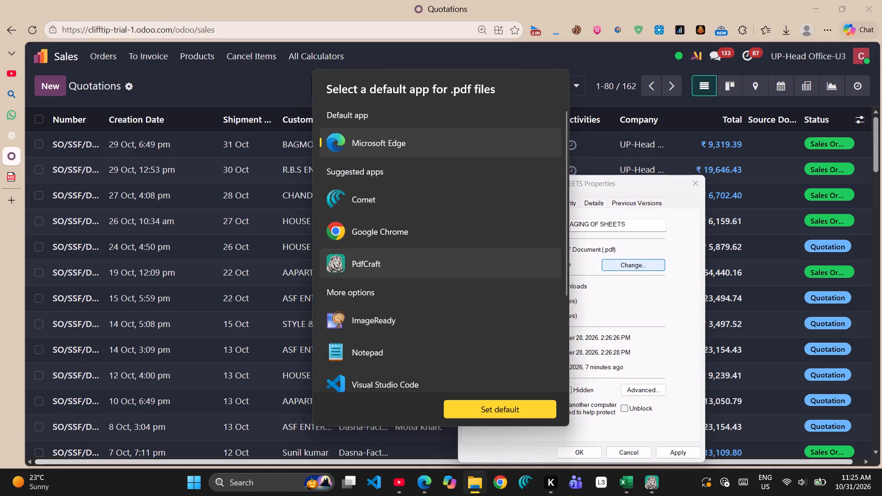
left_click(404, 256)
left_click(486, 410)
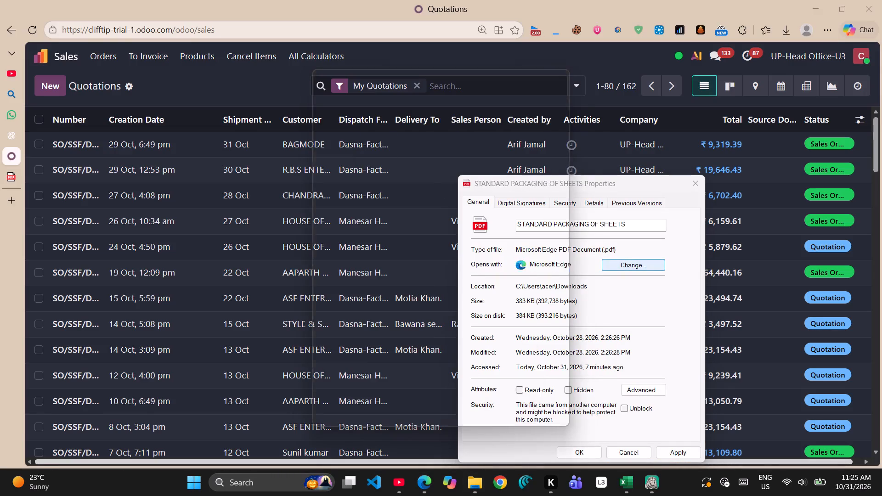
left_click(571, 451)
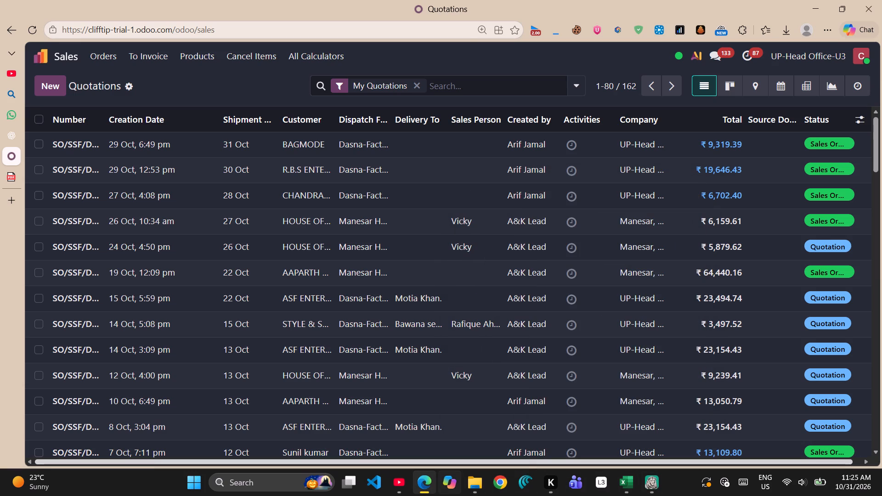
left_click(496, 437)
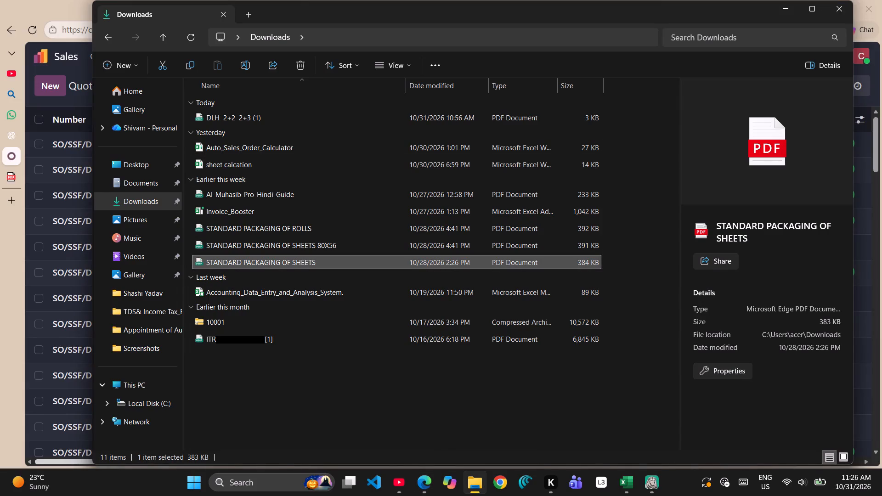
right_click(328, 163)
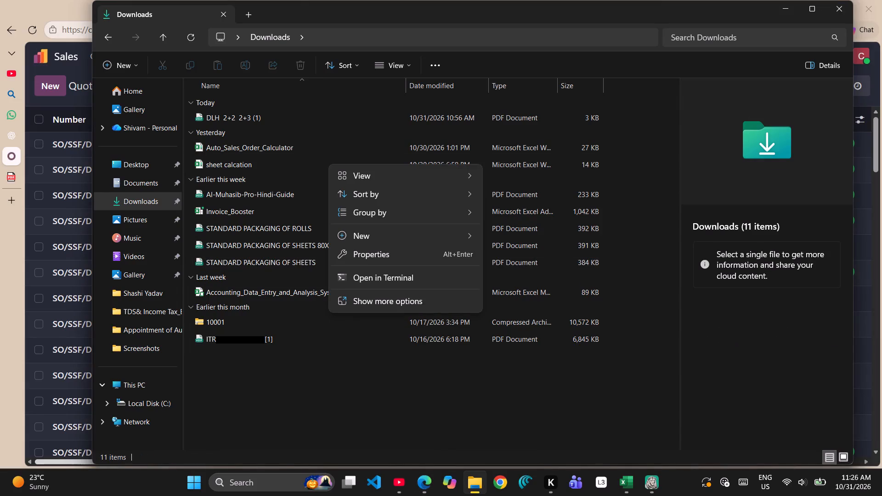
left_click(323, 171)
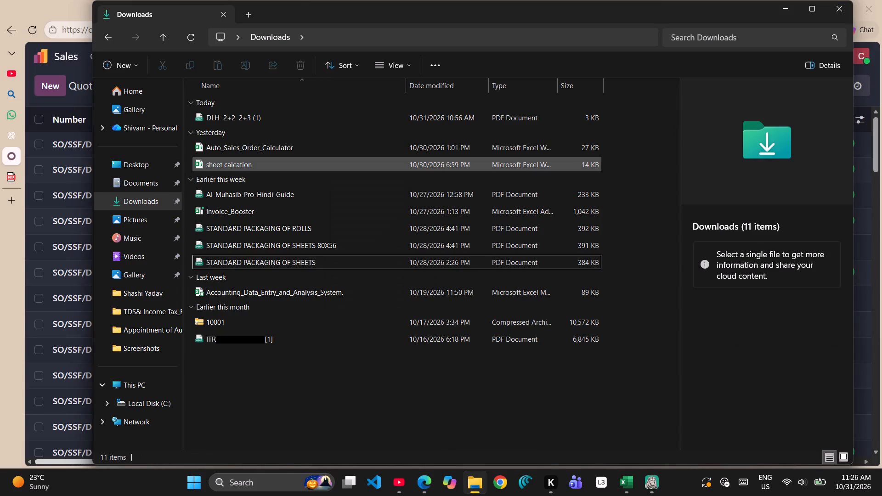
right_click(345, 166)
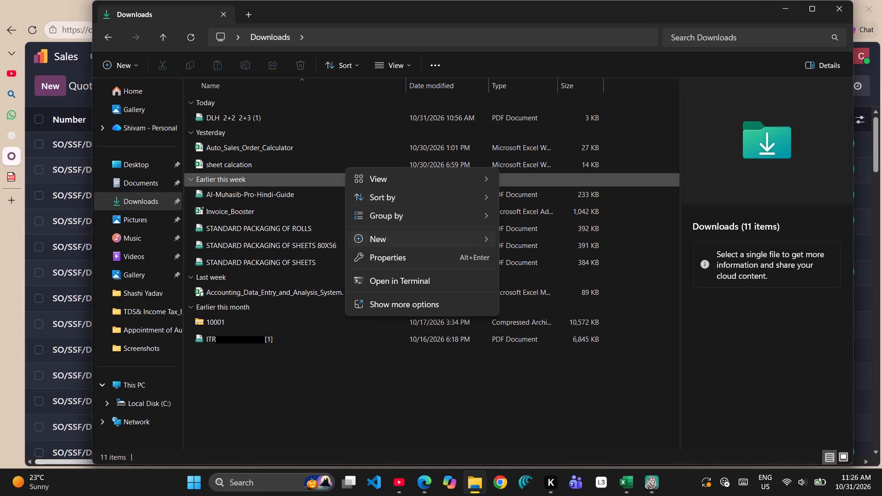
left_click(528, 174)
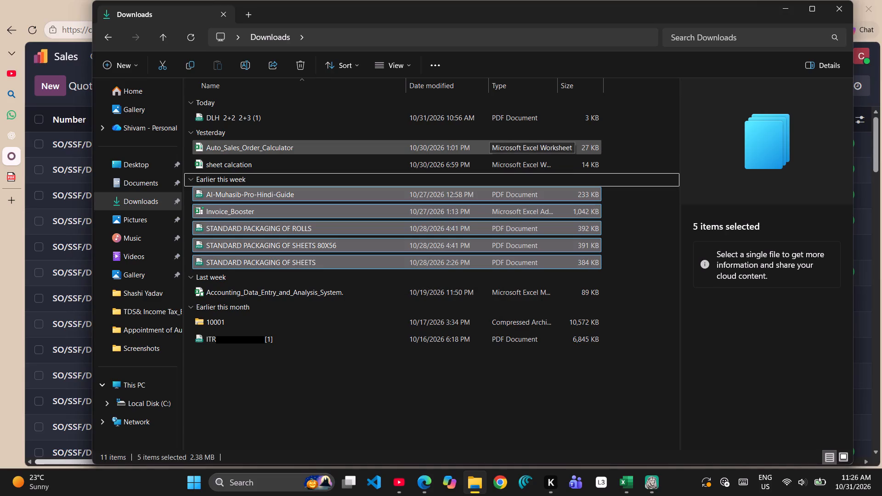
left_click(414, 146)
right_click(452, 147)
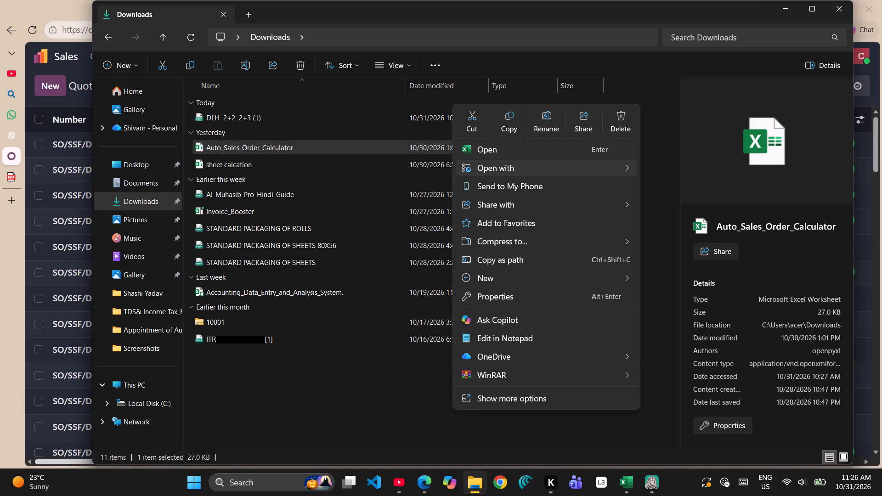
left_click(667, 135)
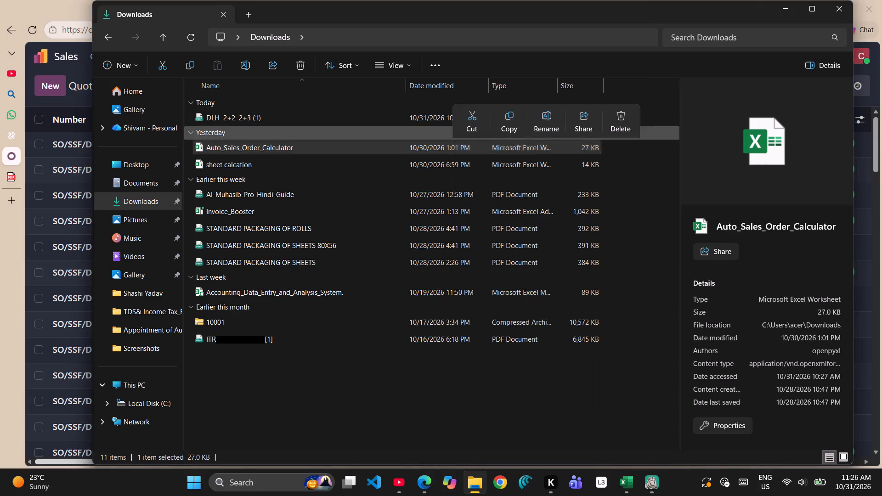
Open Al-Muhasib-Pro-Hindi-Guide from the Downloads folder to test the default PDF app, and close the document.
double_click(355, 197)
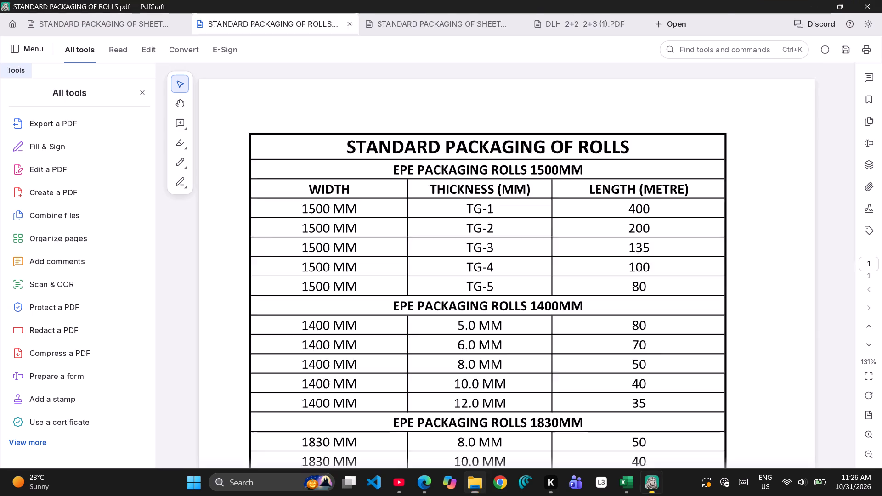
left_click(718, 18)
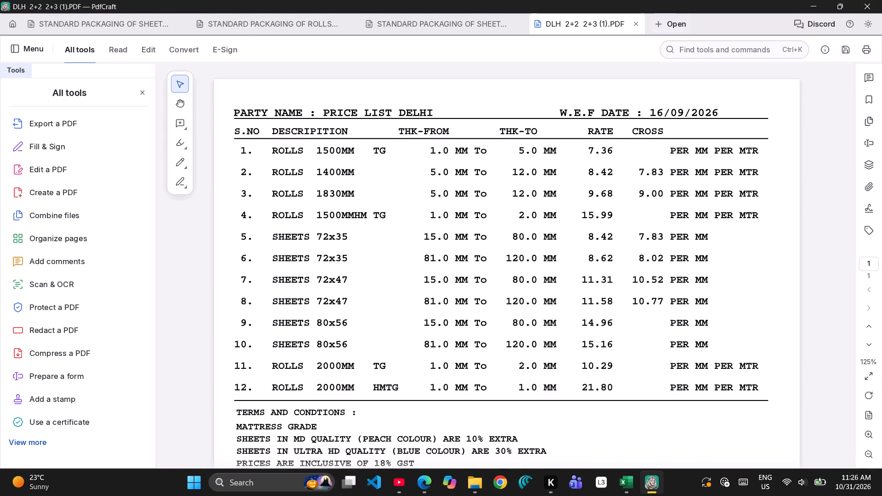
View the document properties of the DLH 2+2 2+3 (1) price list, close them, and look over the rates and terms.
left_click(826, 53)
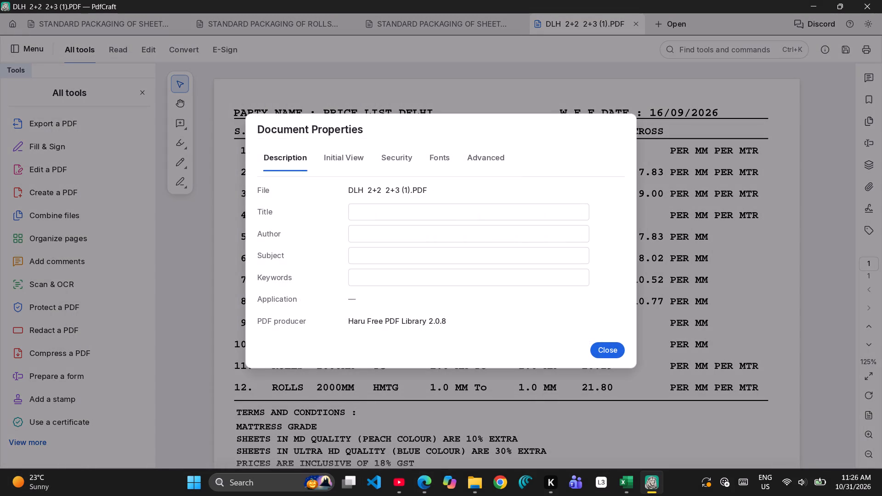
left_click(303, 68)
scroll(280, 105, "down", 3)
scroll(280, 117, "up", 3)
scroll(280, 122, "down", 1)
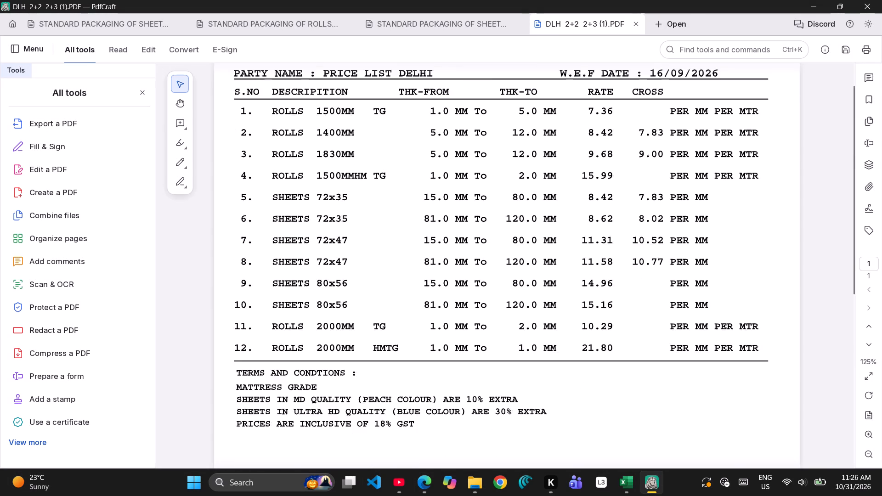
scroll(280, 122, "up", 1)
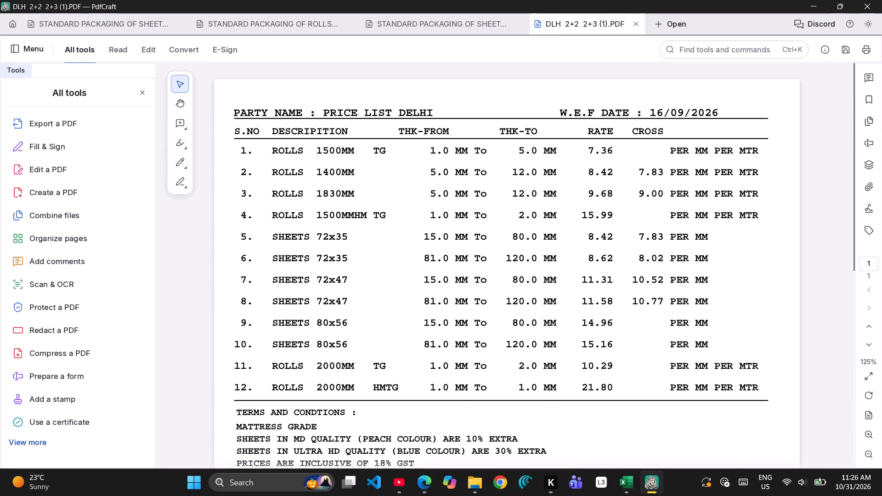
Switch to the DLH 2+2 2+3 (1) price list in Microsoft Edge and close it, returning to the Odoo Quotations list.
key("alt+Tab")
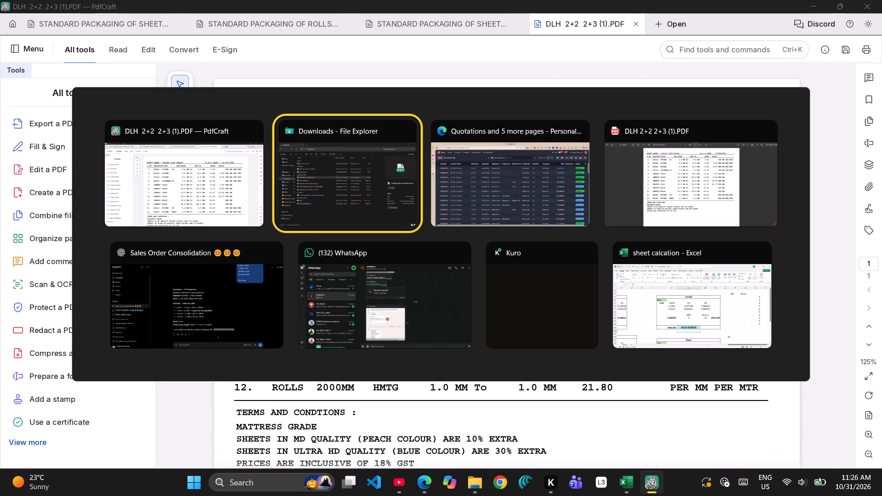
key("alt+Tab")
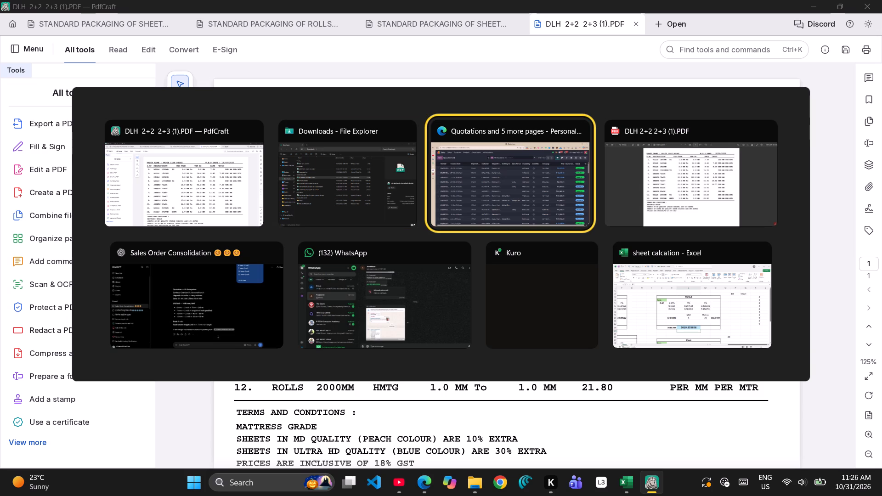
key("alt+Tab")
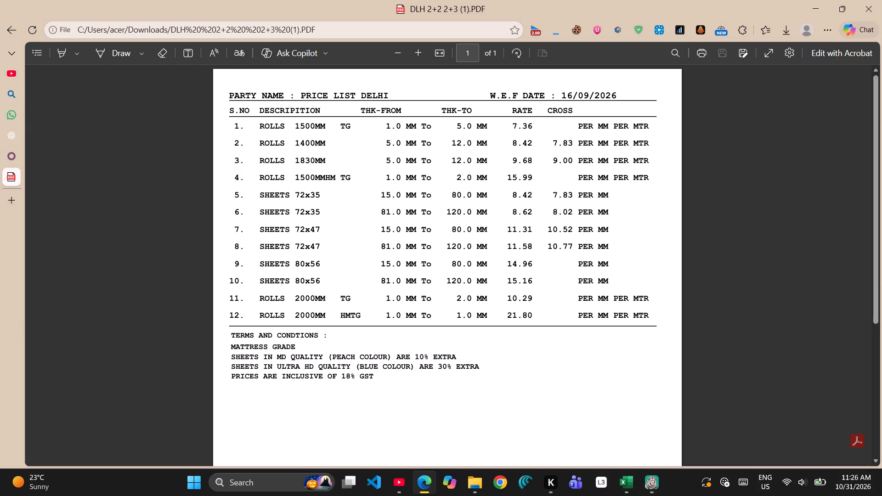
key("ctrl+w")
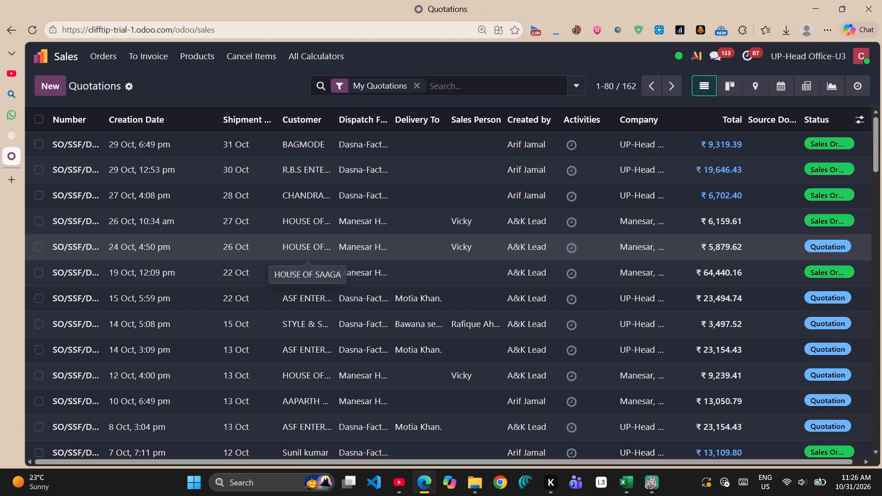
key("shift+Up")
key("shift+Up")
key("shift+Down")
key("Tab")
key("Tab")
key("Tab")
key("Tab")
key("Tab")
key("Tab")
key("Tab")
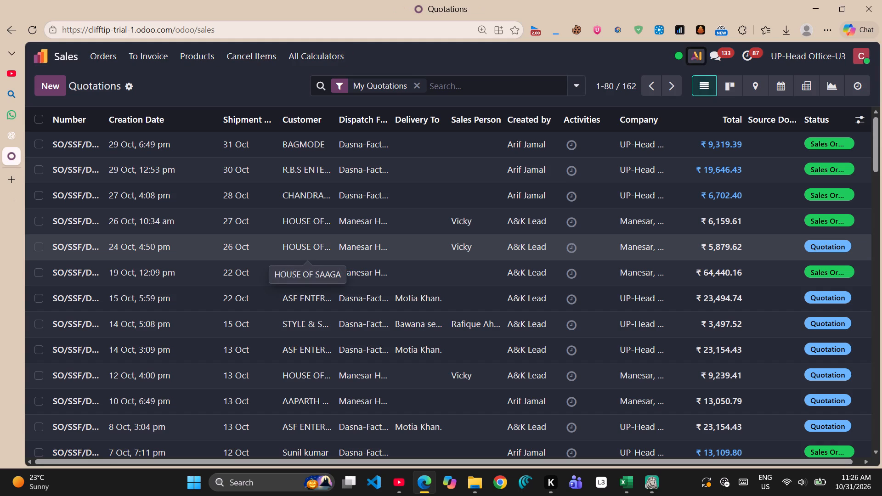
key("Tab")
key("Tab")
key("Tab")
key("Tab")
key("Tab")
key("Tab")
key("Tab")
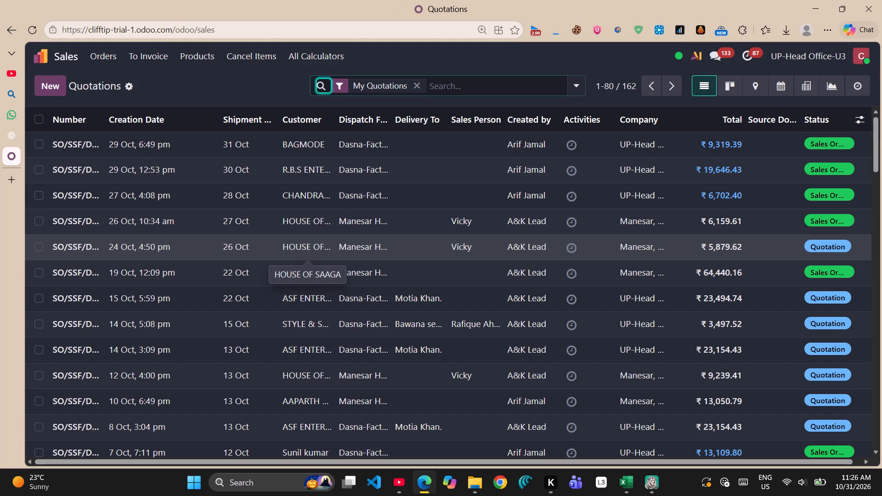